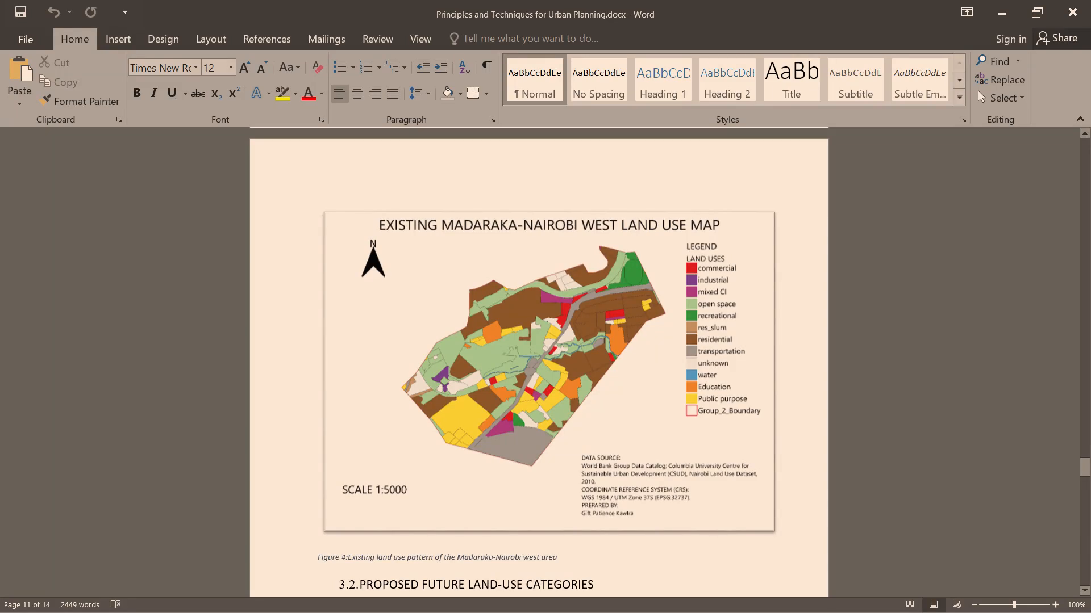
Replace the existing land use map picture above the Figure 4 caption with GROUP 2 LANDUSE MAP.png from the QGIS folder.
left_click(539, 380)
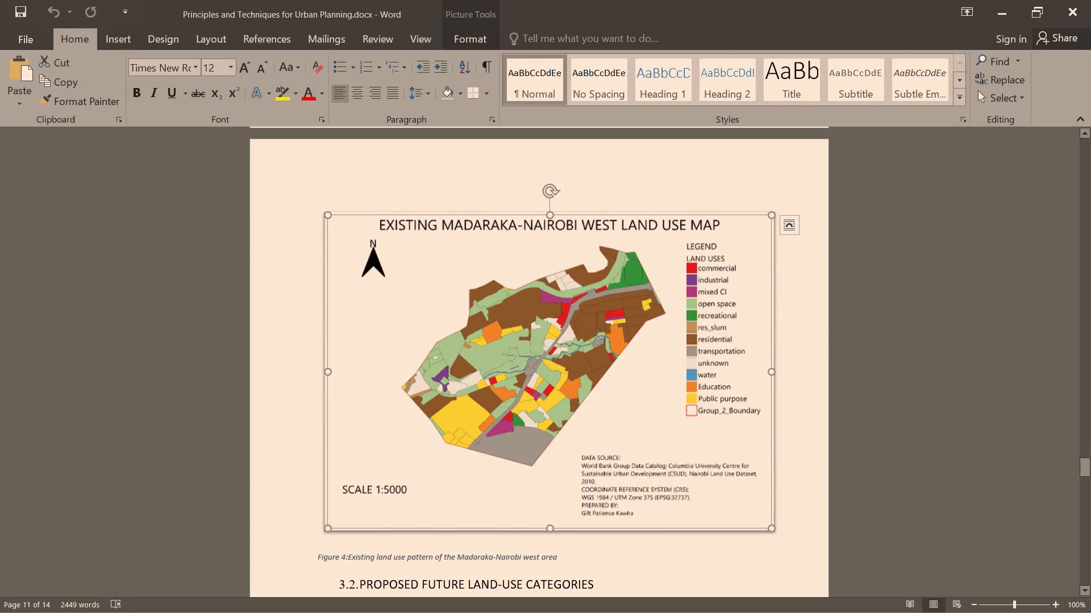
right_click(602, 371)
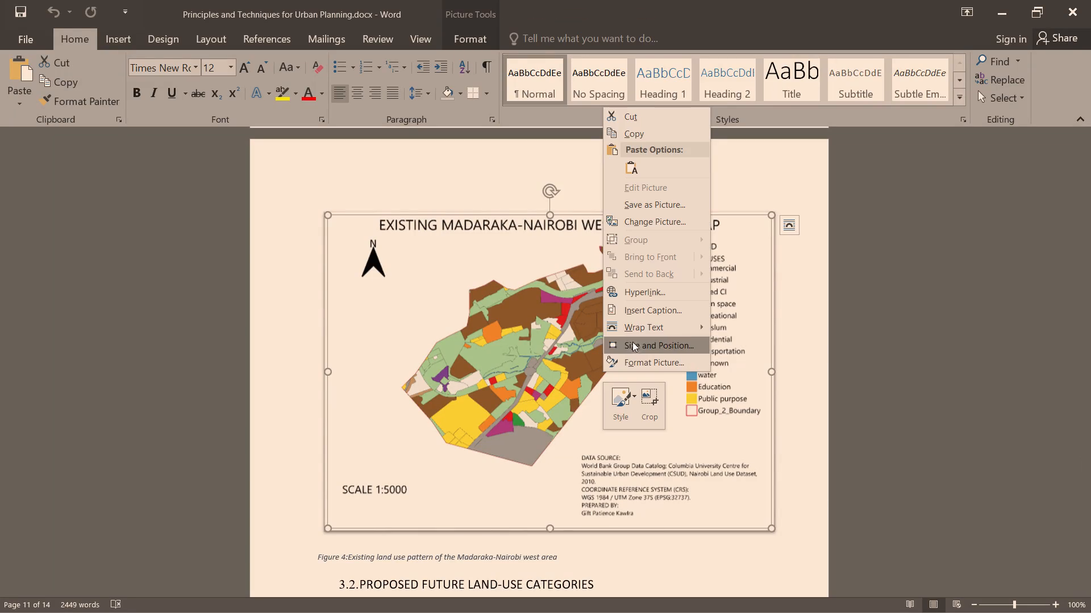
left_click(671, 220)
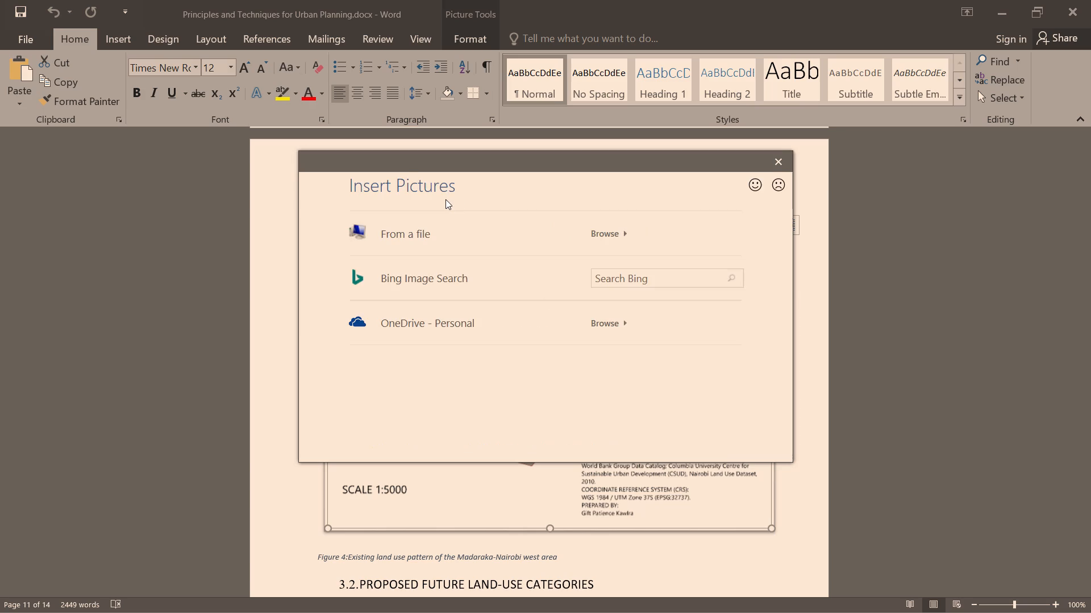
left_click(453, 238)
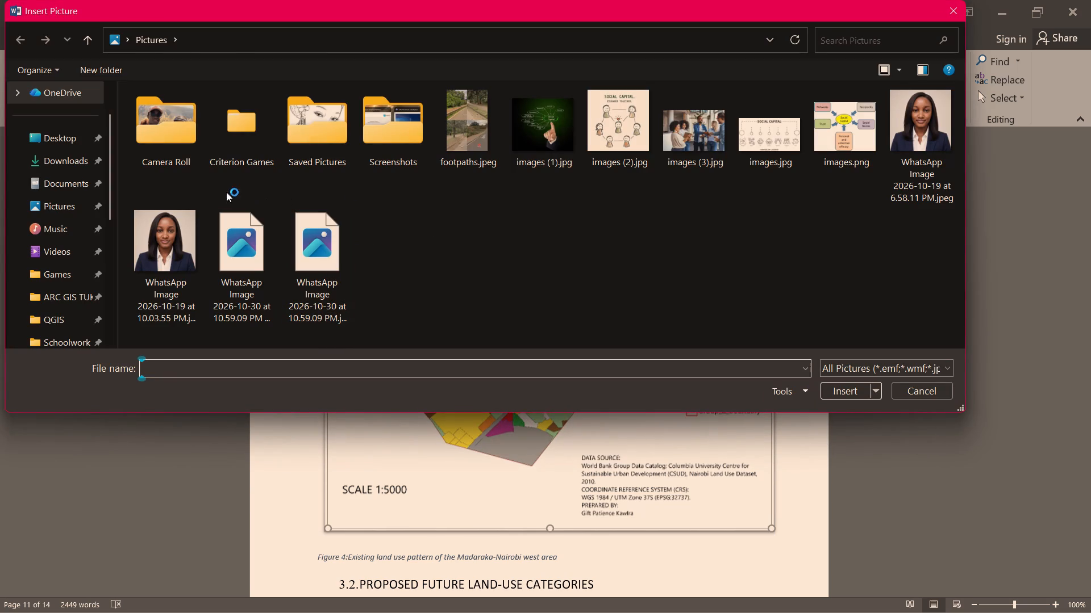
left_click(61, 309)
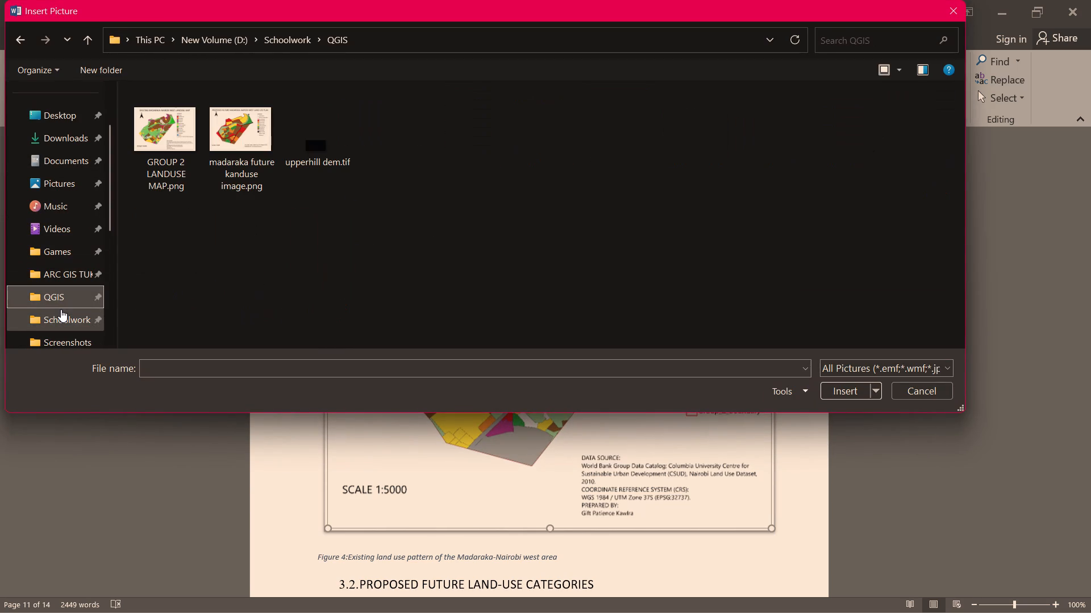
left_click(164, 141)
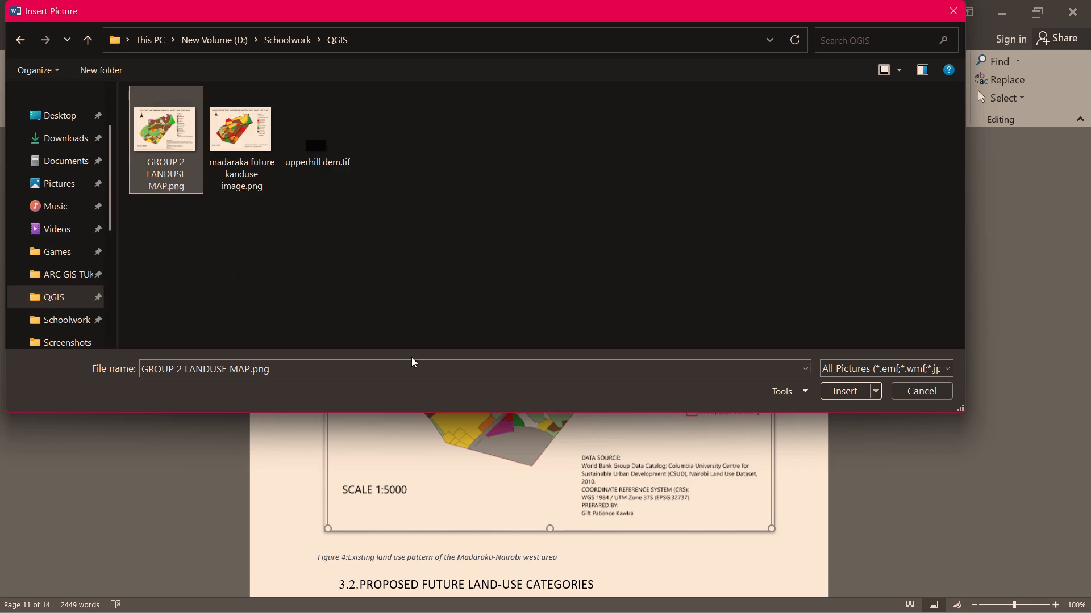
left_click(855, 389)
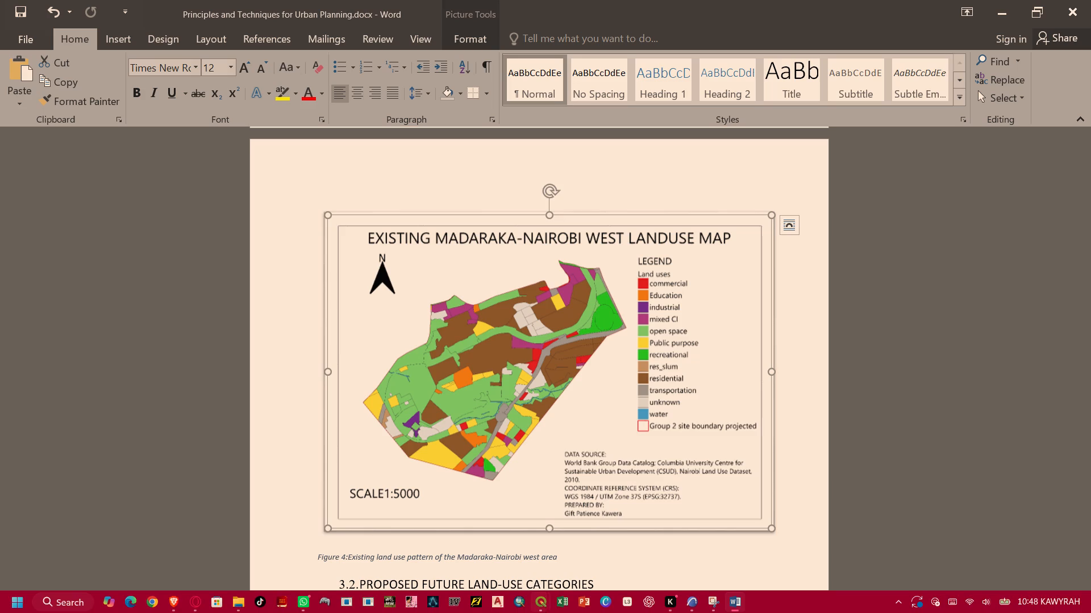
Switch to the QGIS layout and correct the preparer's surname in the data source label, replacing its "e" with "i".
left_click(718, 541)
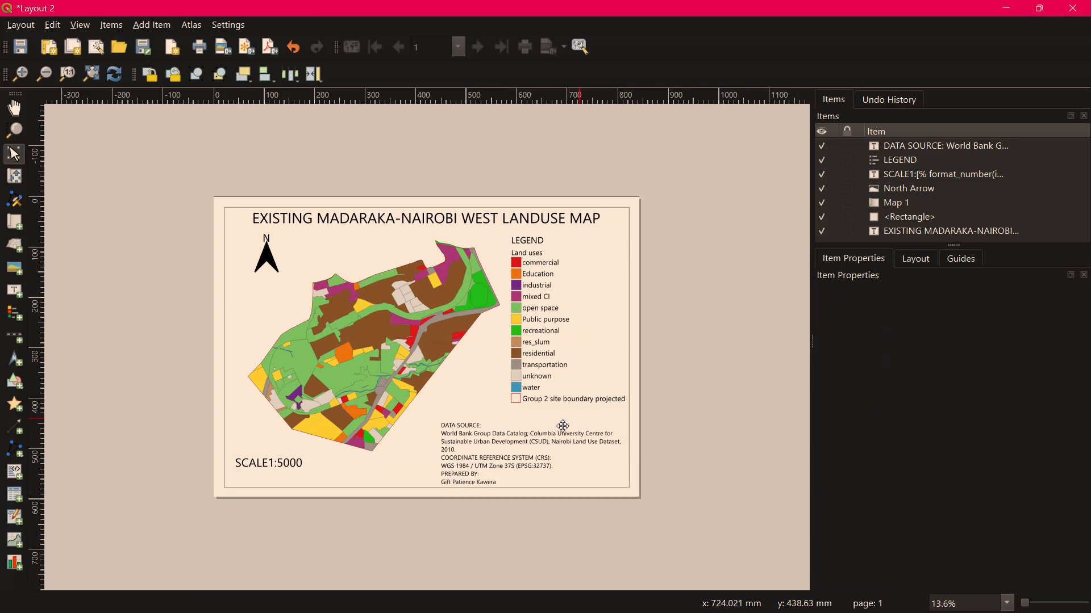
left_click(506, 450)
scroll(921, 412, "down", 2)
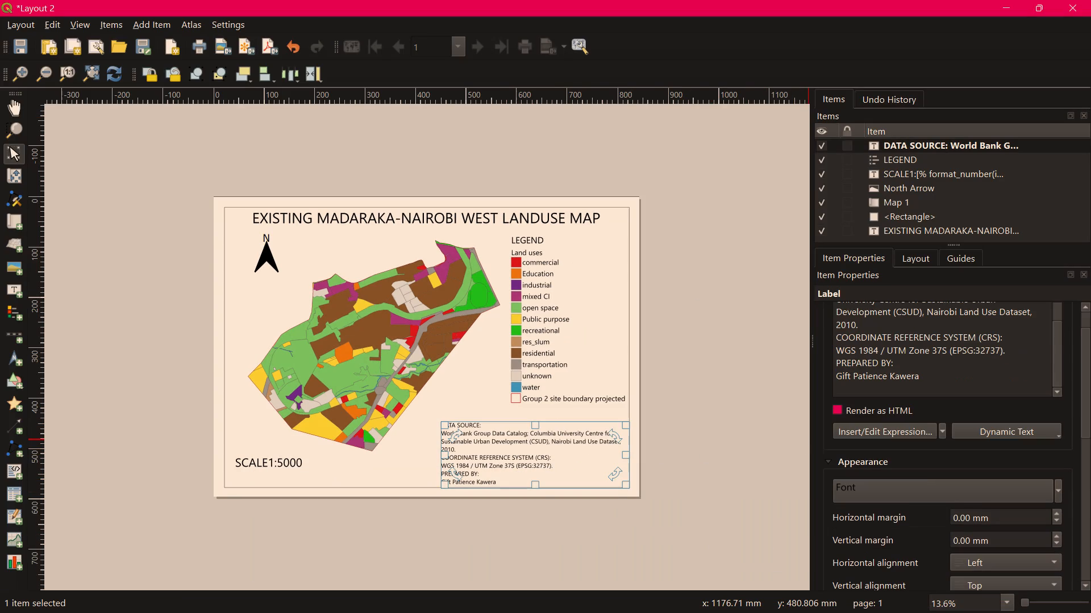
left_click(910, 376)
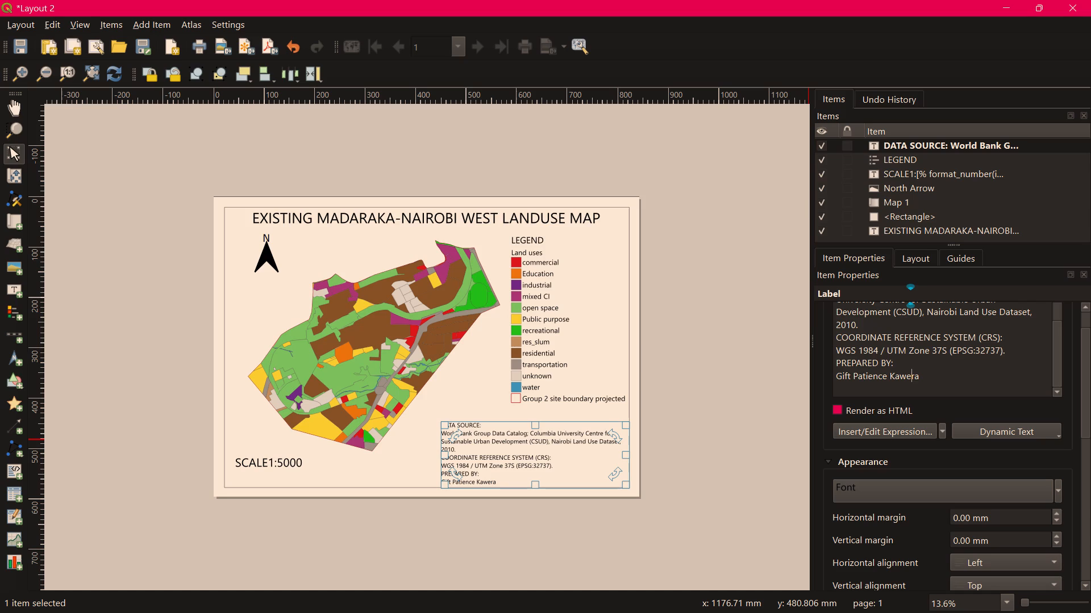
key("BackSpace")
key("i")
left_click(797, 376)
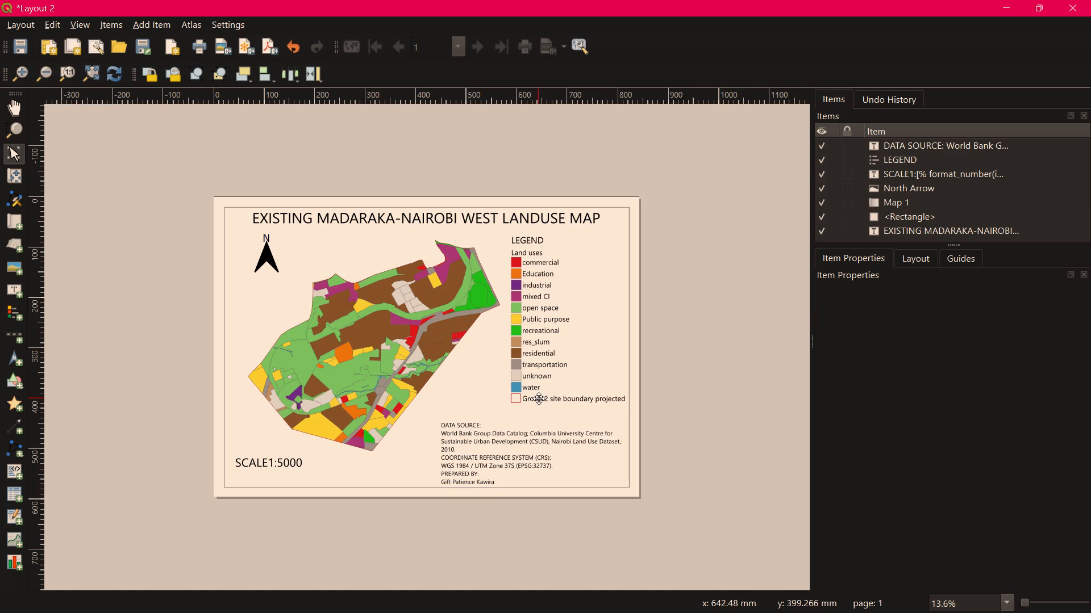
Export the layout as the image GROUP 2 LANDUSE MAP.png in the QGIS folder, overwriting the existing file.
left_click(20, 20)
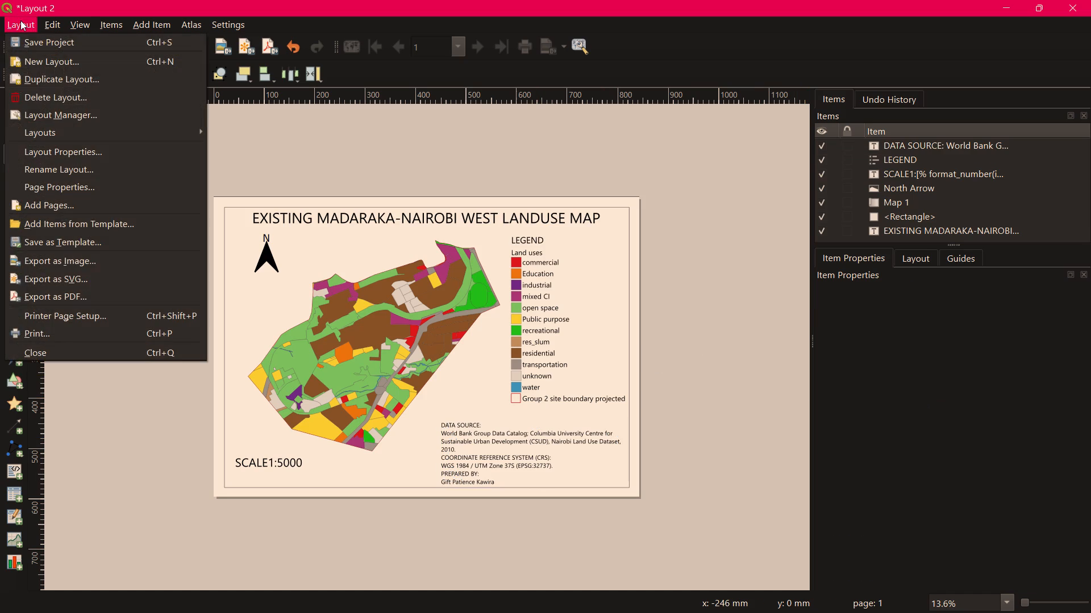
left_click(91, 254)
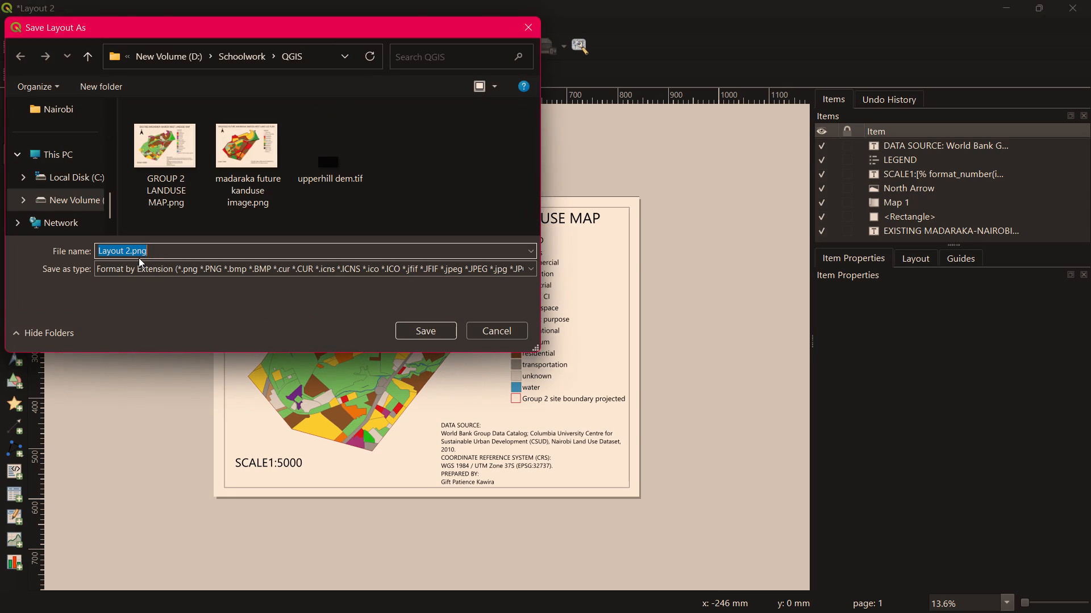
key("g")
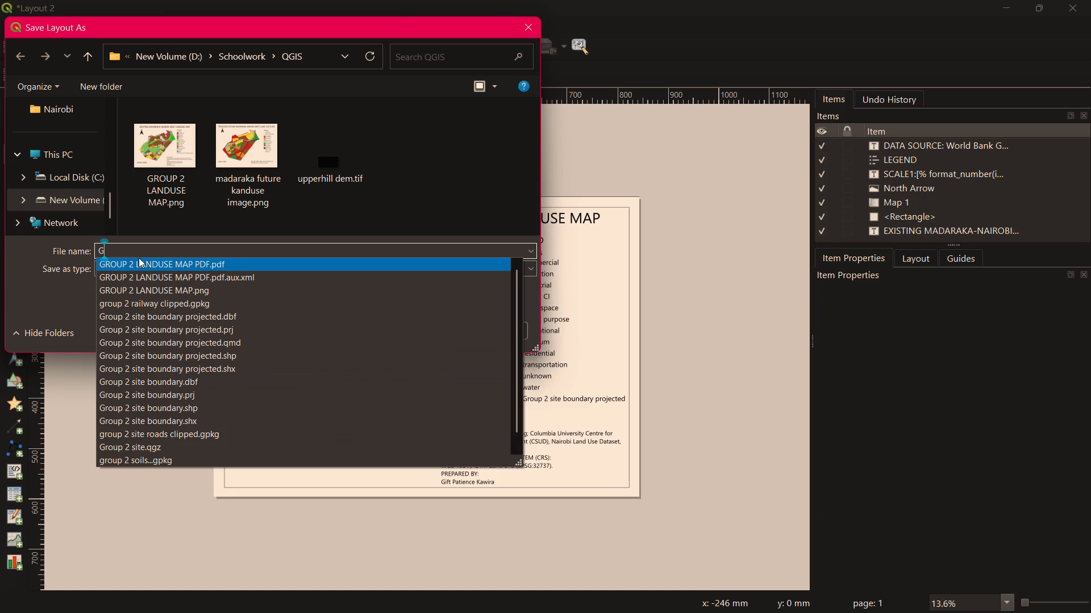
left_click(182, 292)
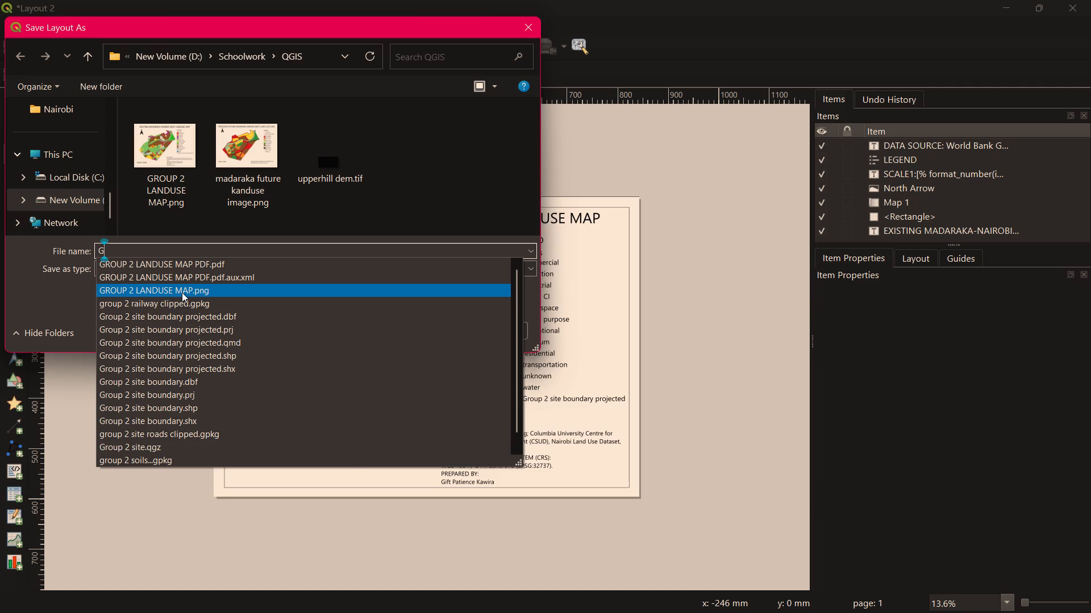
left_click(423, 330)
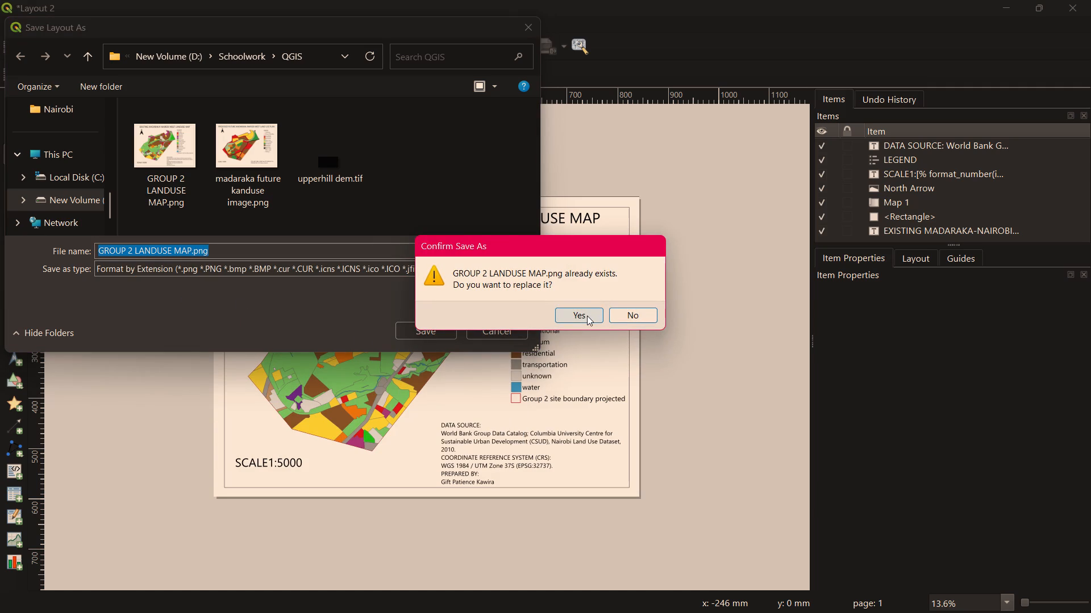
left_click(587, 316)
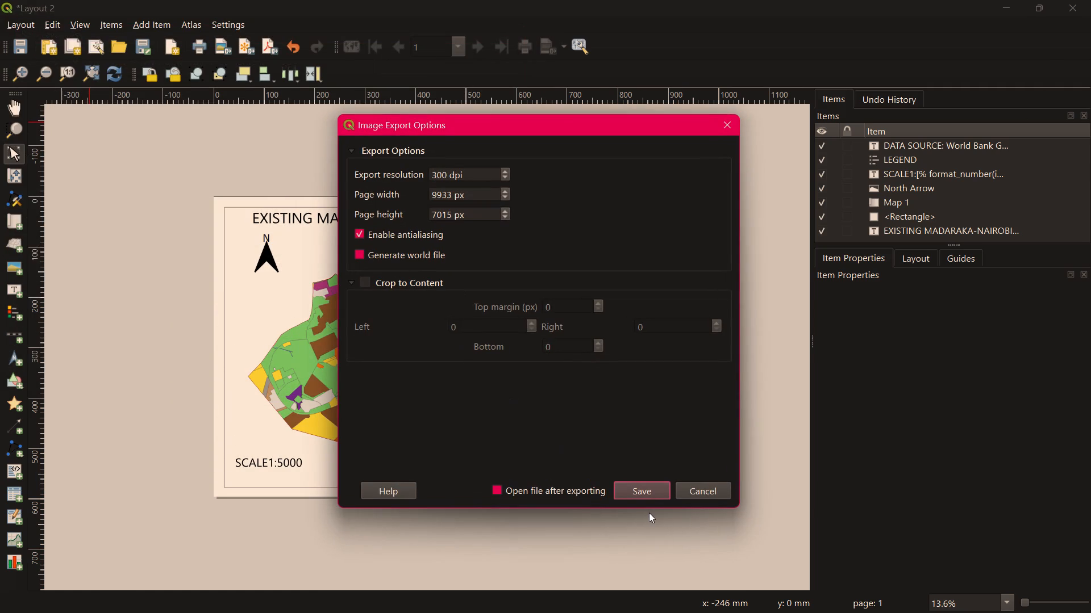
left_click(652, 493)
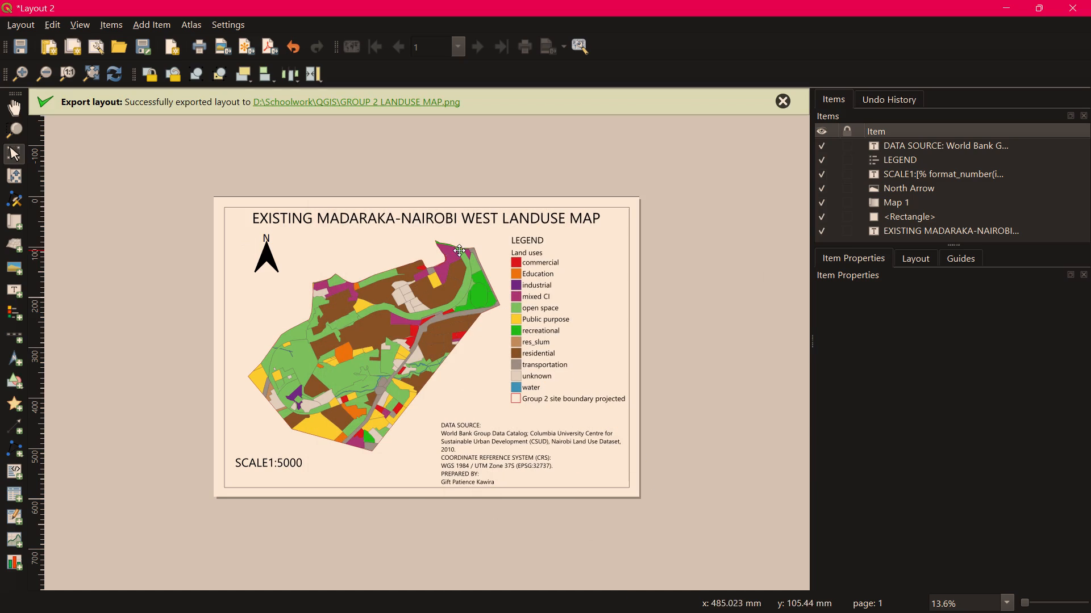
Export the layout as GROUP 2 LANDUSE MAP PDF.pdf in the QGIS folder, overwriting the existing file, and dismiss the export notices.
left_click(30, 23)
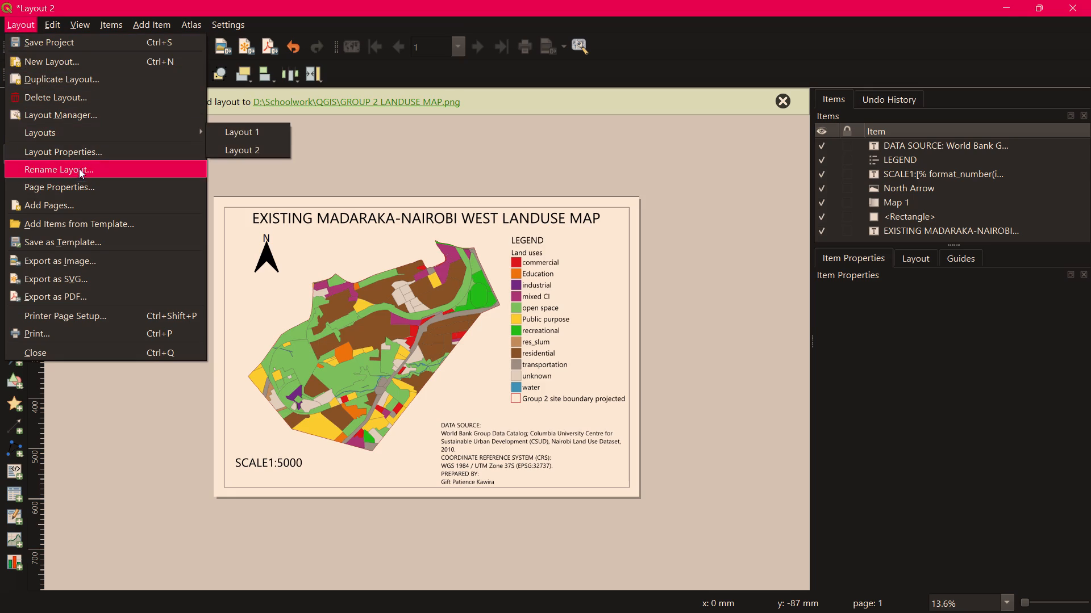
left_click(98, 290)
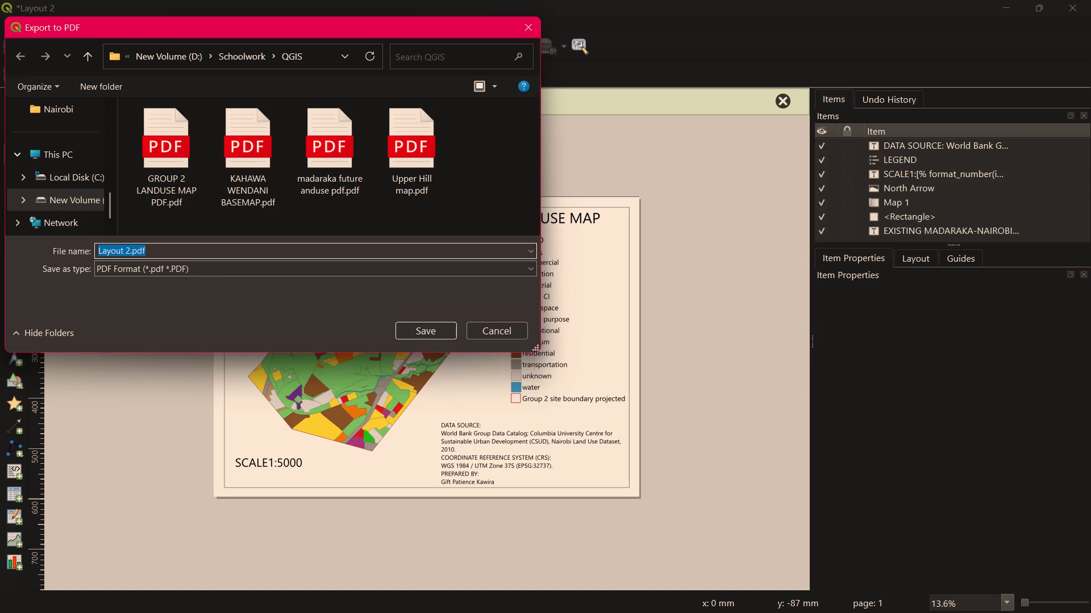
key("g")
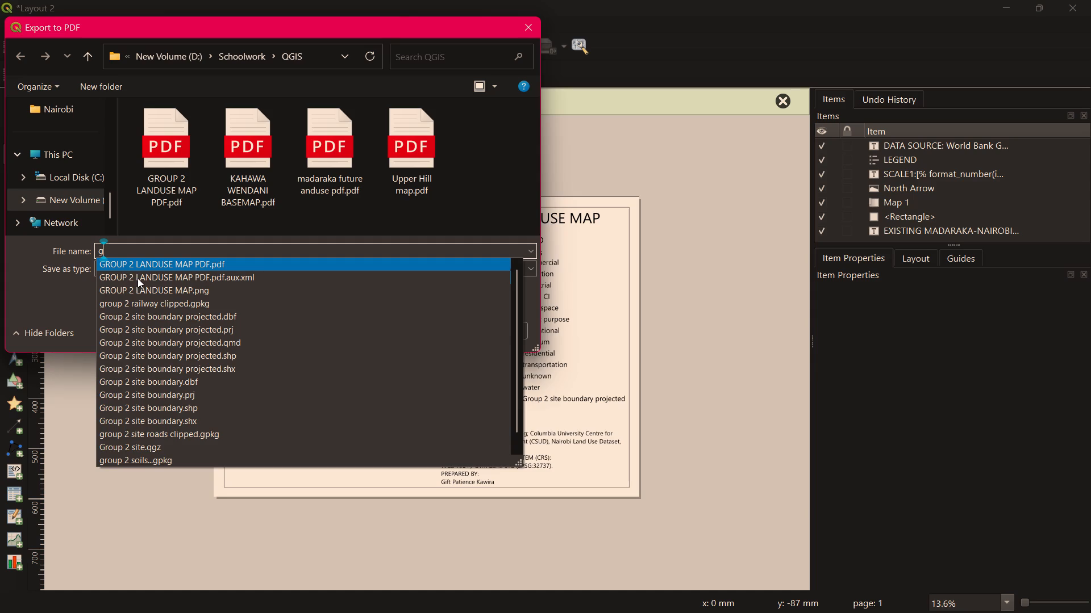
left_click(167, 261)
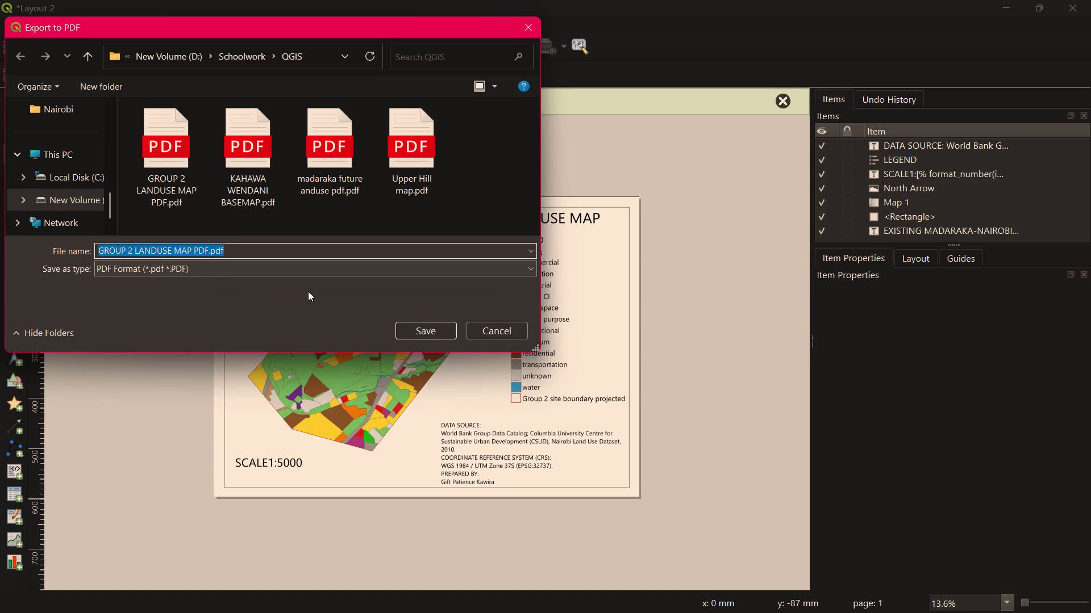
left_click(427, 328)
left_click(582, 317)
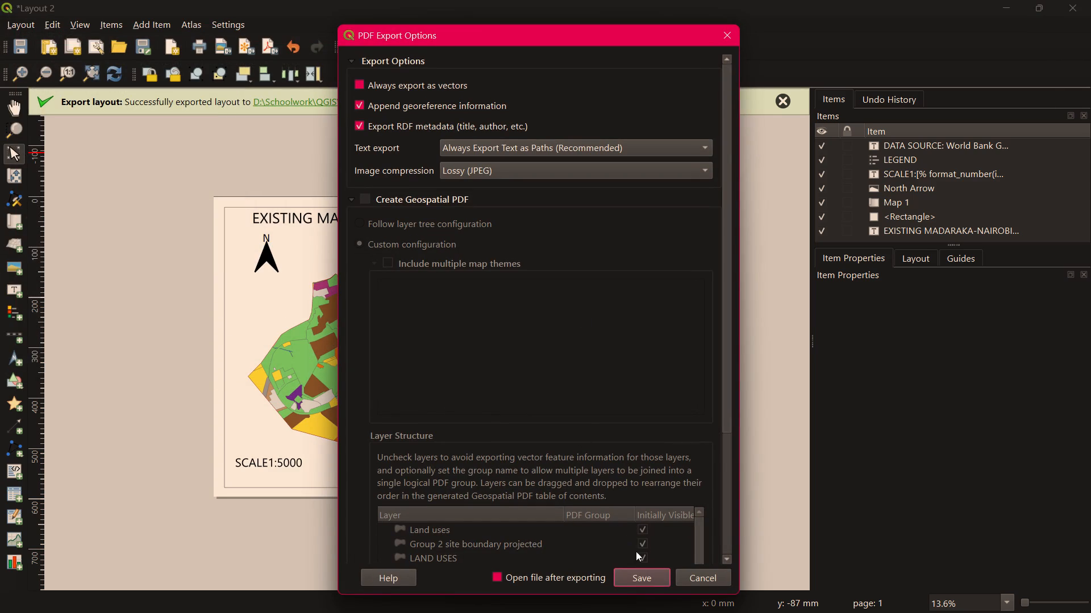
left_click(648, 577)
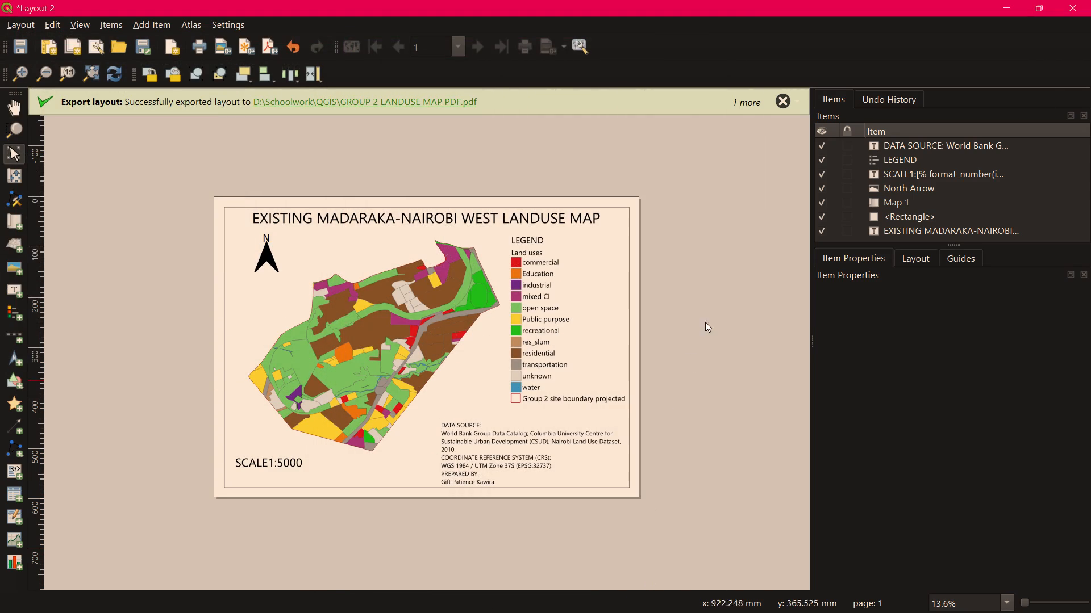
left_click(780, 93)
left_click(782, 96)
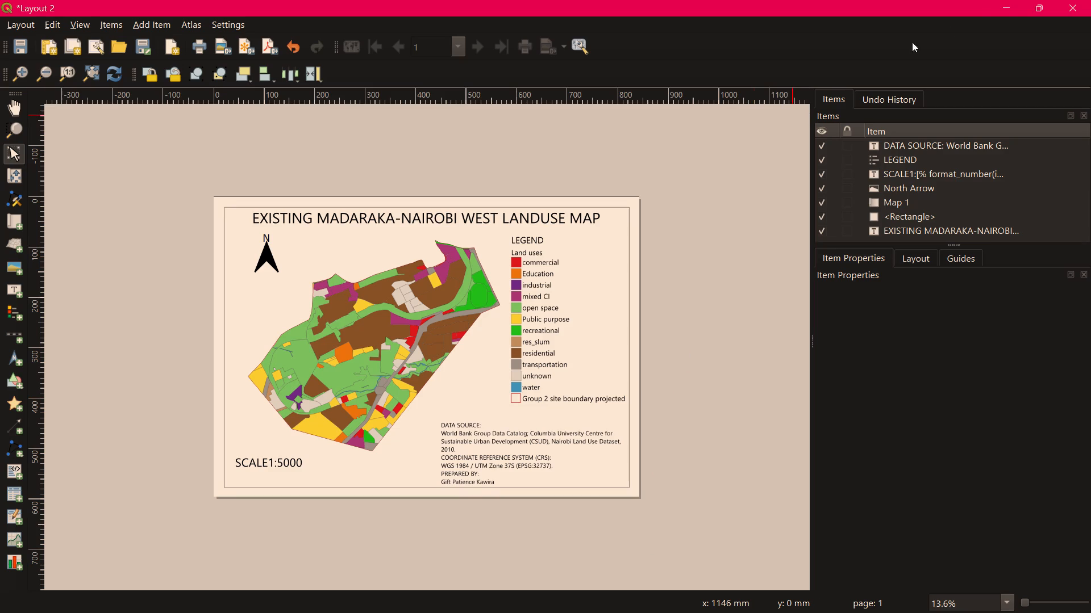
Return to the Word document and replace the map picture above the Figure 4 caption with the re-exported GROUP 2 LANDUSE MAP.png.
left_click(1005, 0)
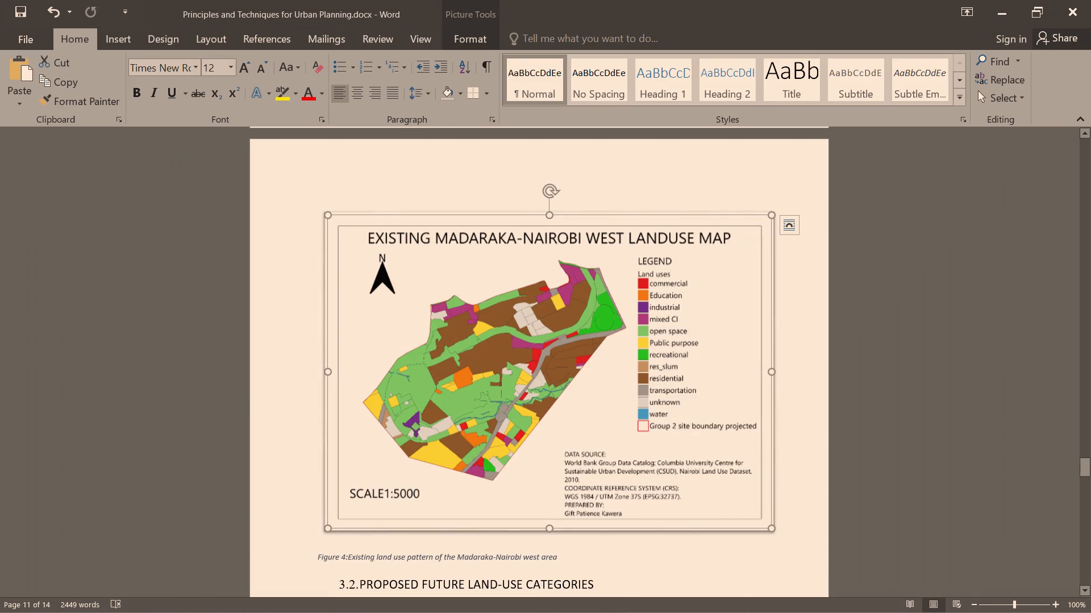
right_click(569, 391)
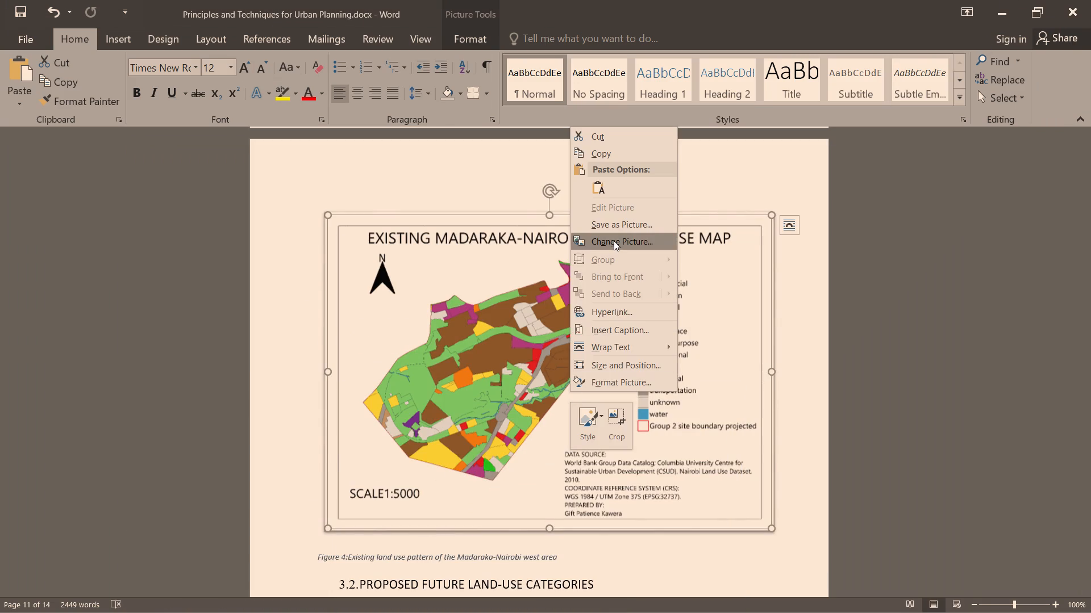
left_click(614, 241)
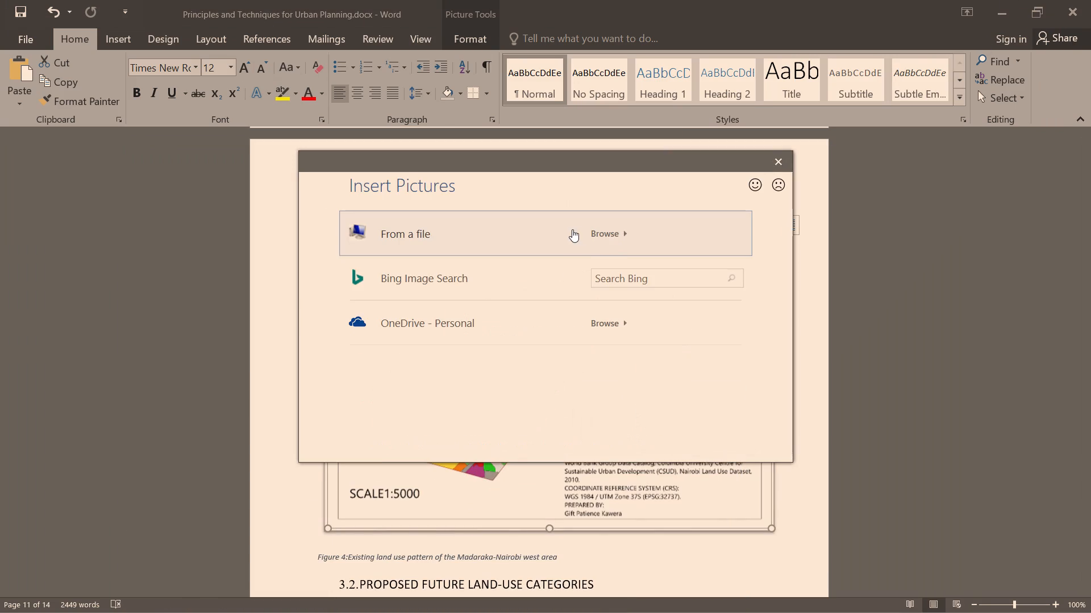
left_click(572, 229)
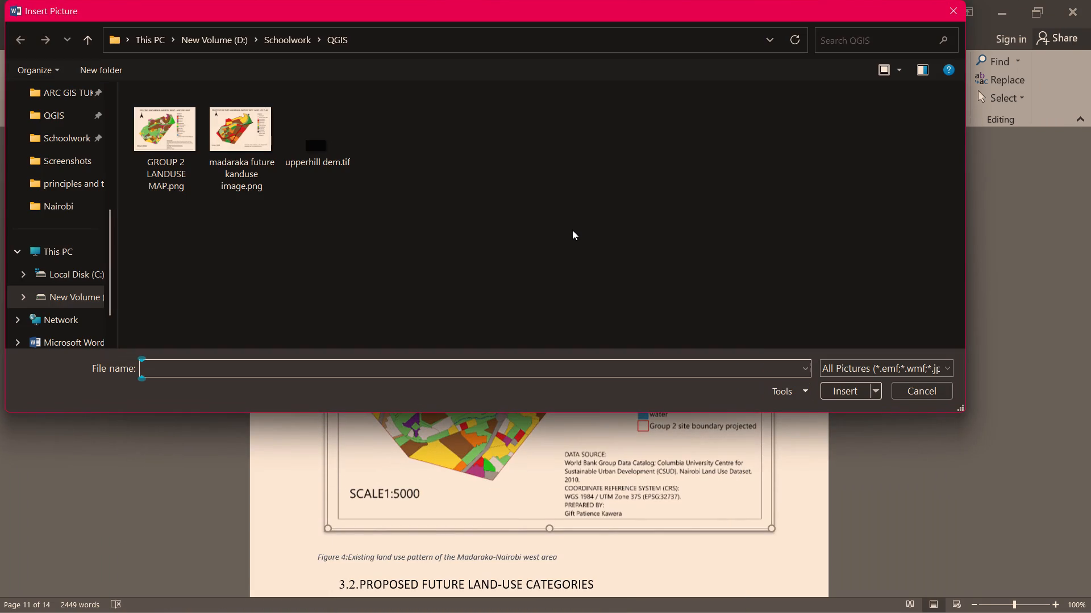
left_click(172, 133)
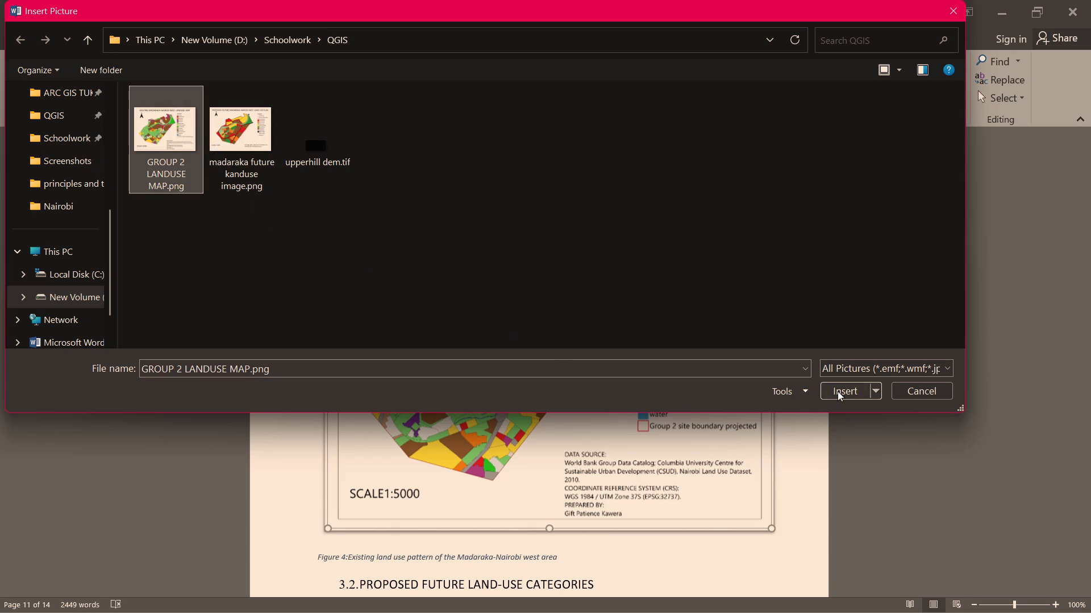
left_click(843, 389)
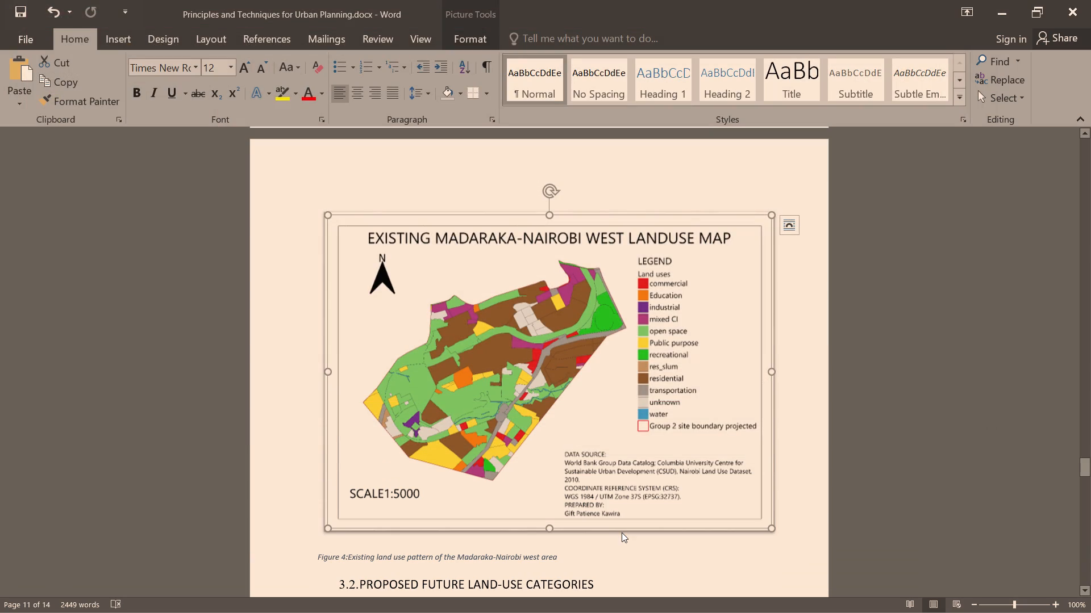
left_click(668, 564)
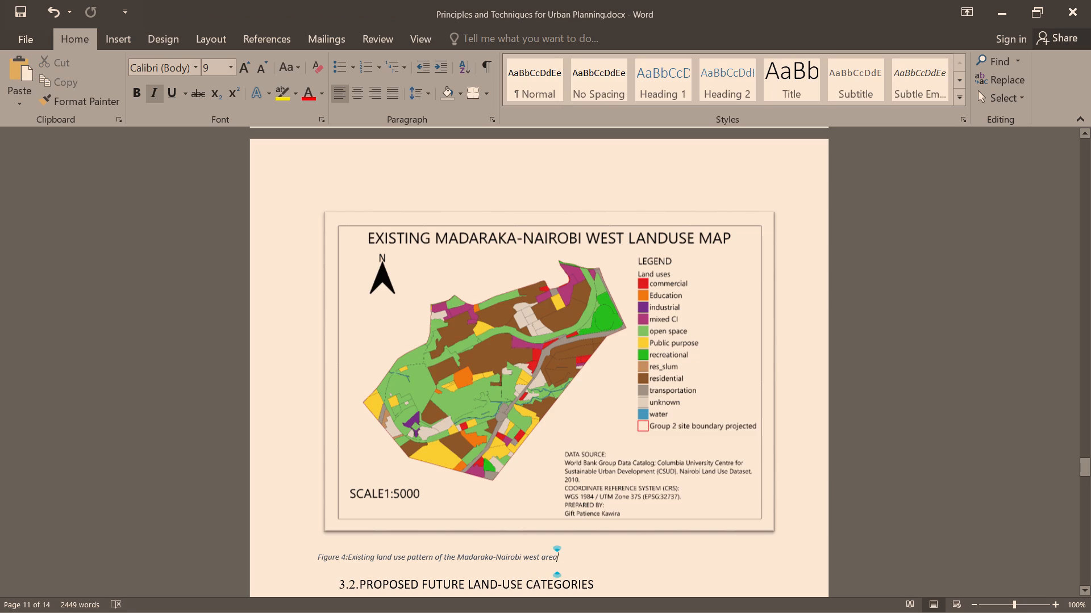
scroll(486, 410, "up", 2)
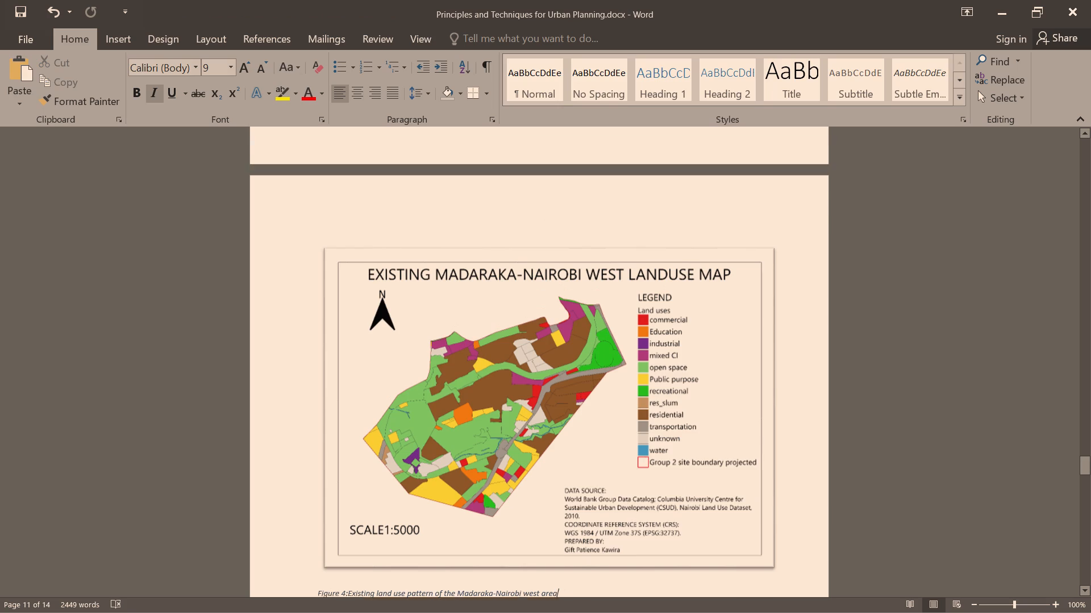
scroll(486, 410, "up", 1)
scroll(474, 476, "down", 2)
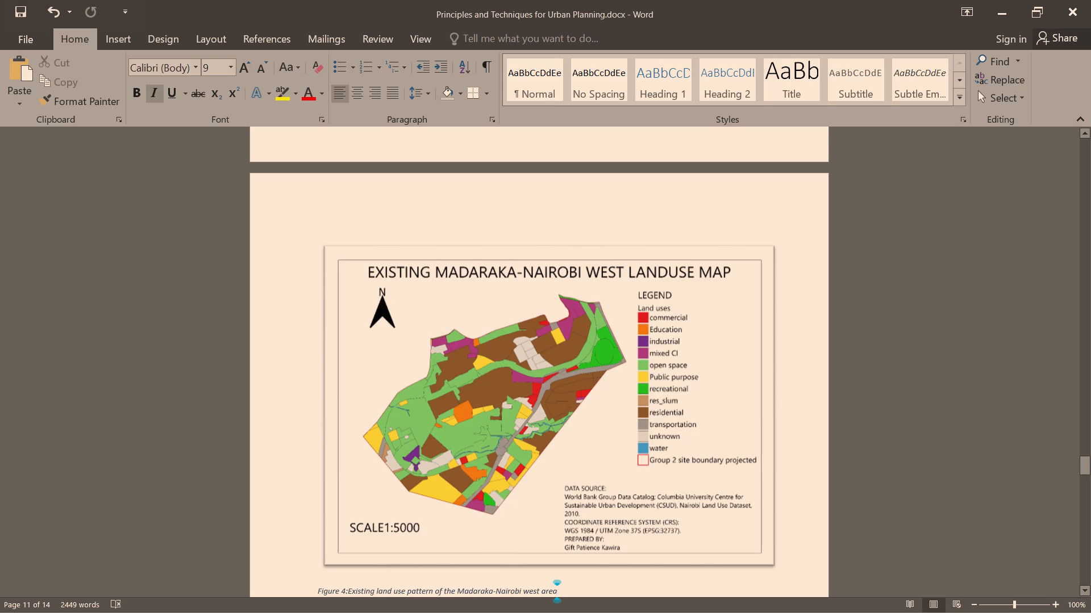
Review the existing and proposed land use maps above the Figure 4 and Figure 5 captions and the text between them.
scroll(865, 430, "down", 10)
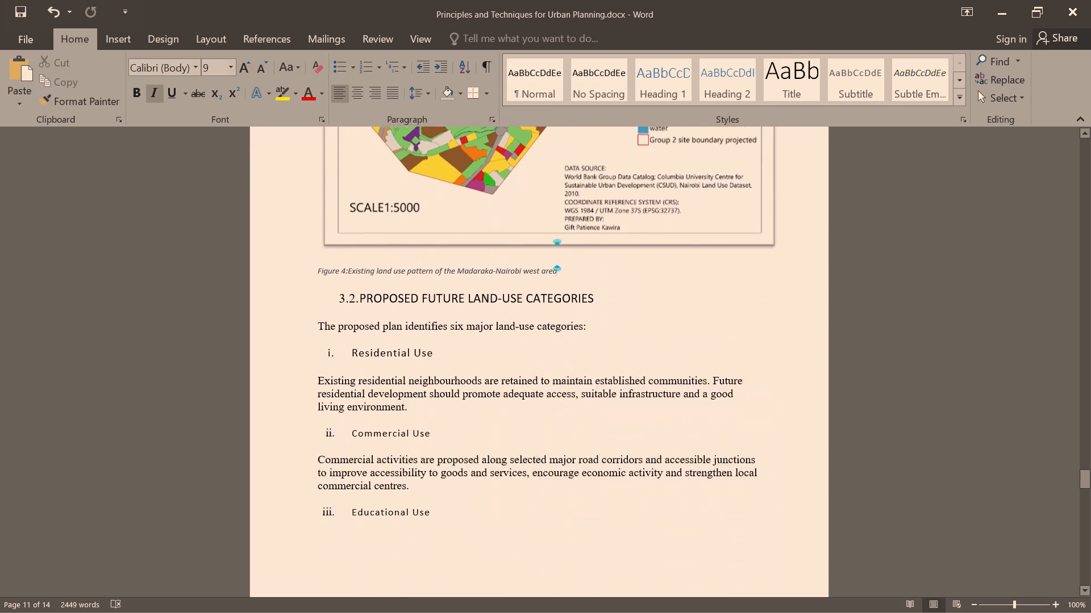
scroll(865, 430, "up", 8)
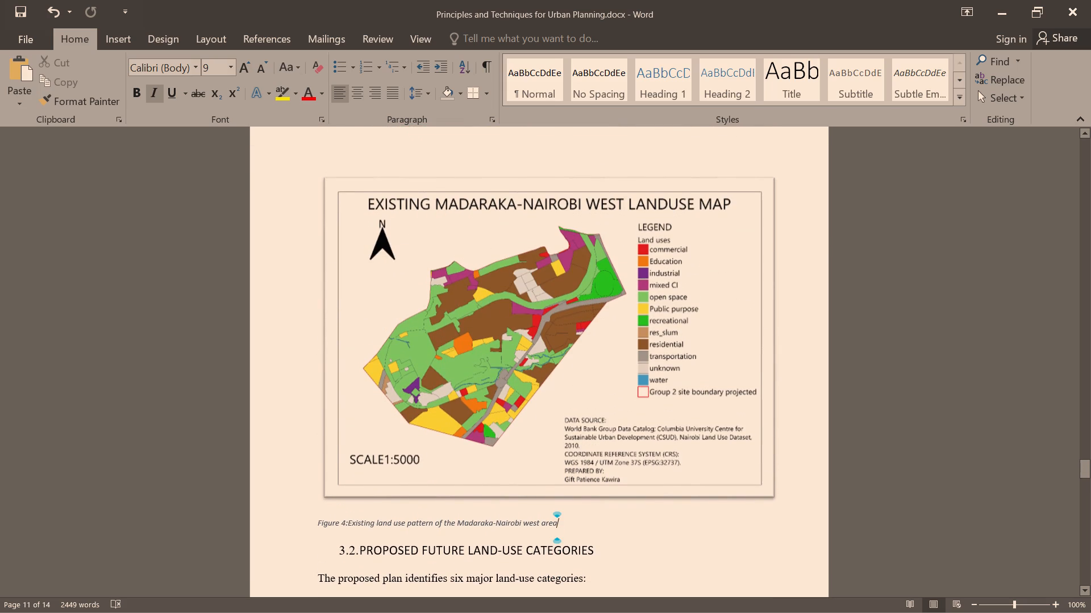
left_click_drag(1083, 471, 1082, 511)
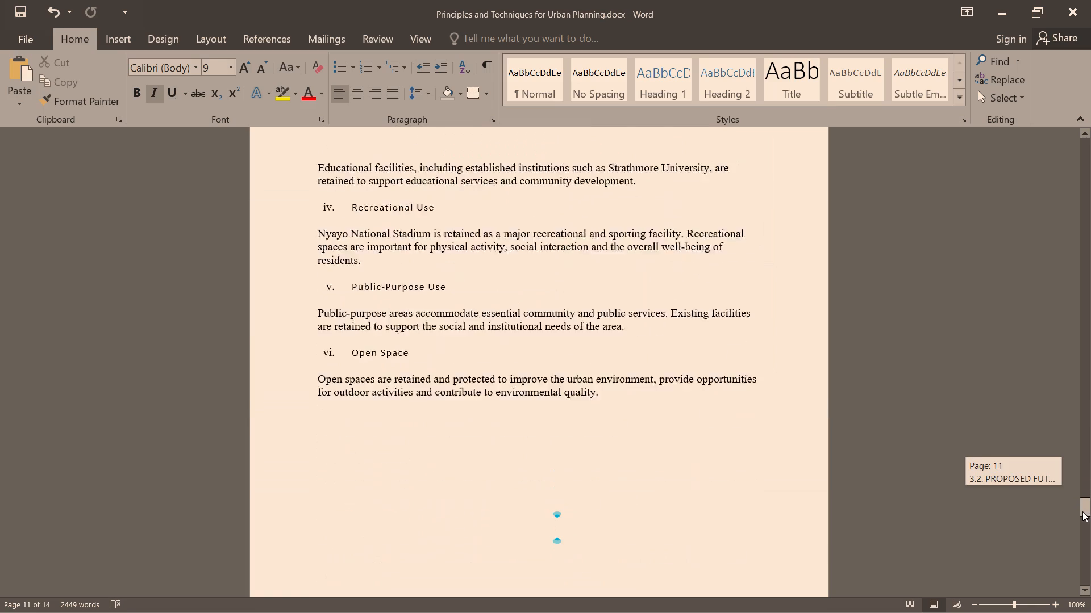
left_click_drag(1082, 511, 1084, 536)
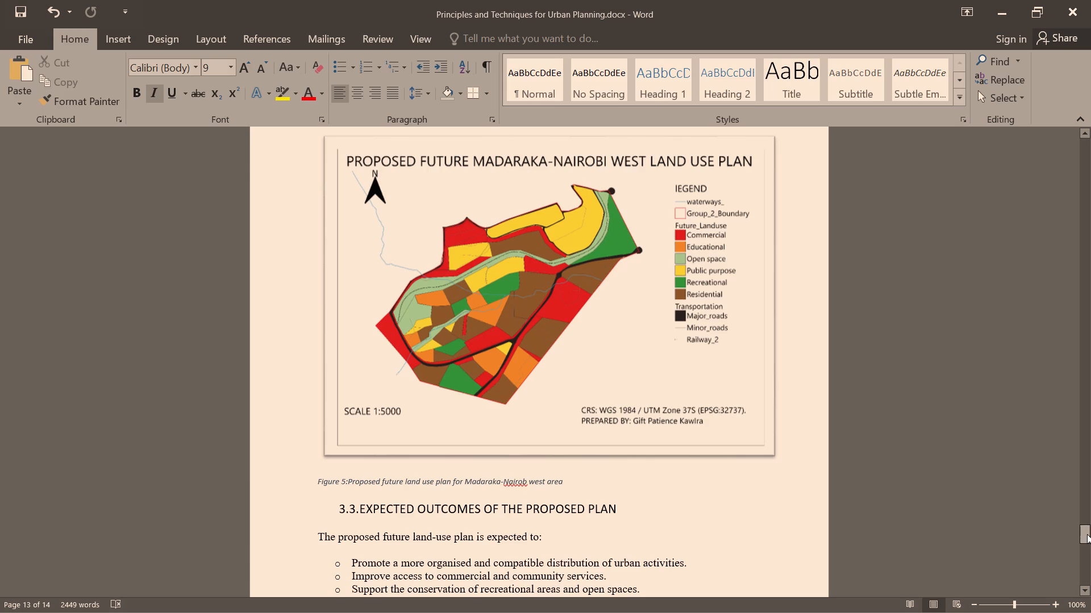
left_click_drag(1087, 534, 1089, 463)
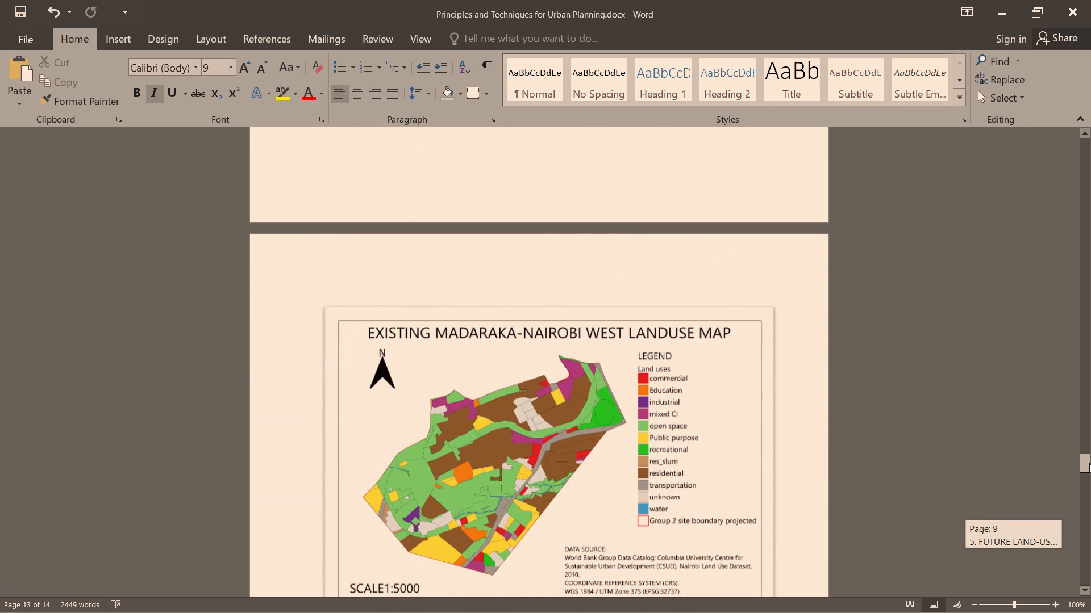
left_click_drag(1089, 463, 1090, 501)
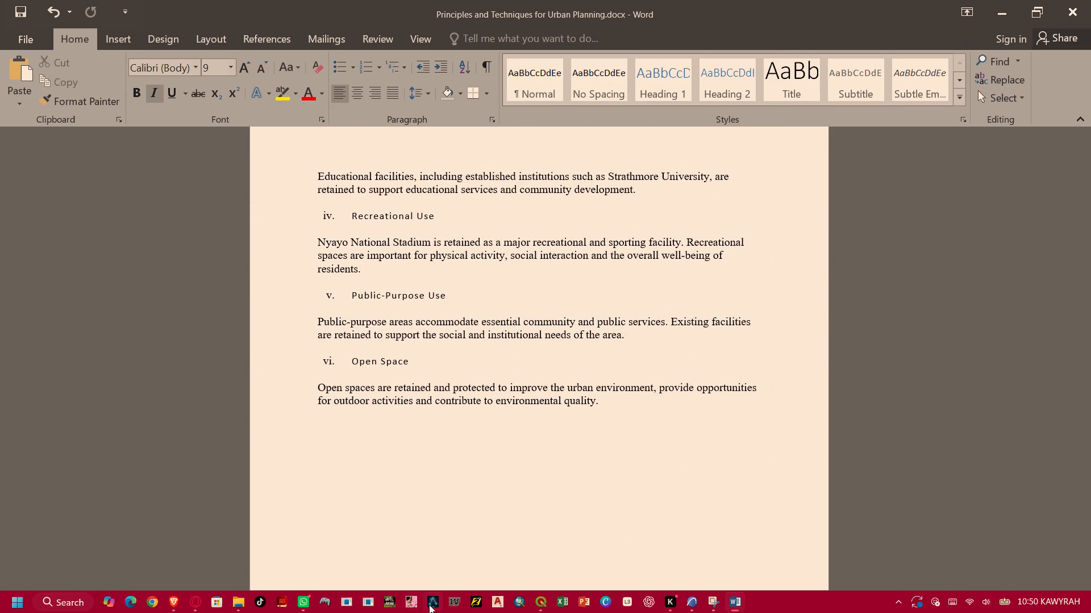
Switch to the main QGIS window and save the Madaraka nairobi west landuse analysis project.
left_click(537, 594)
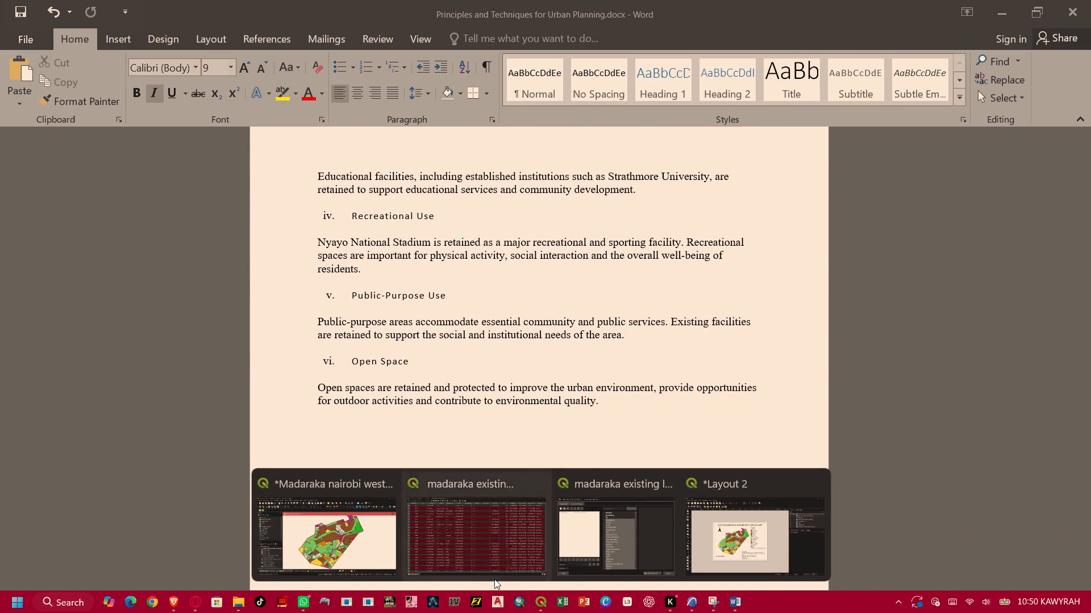
left_click(376, 546)
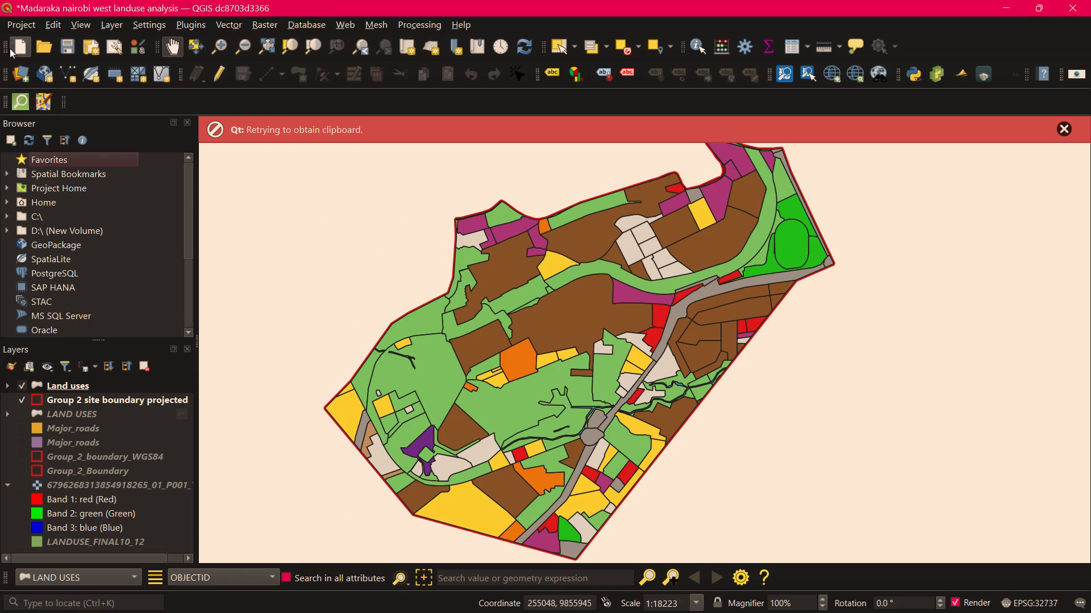
left_click(16, 24)
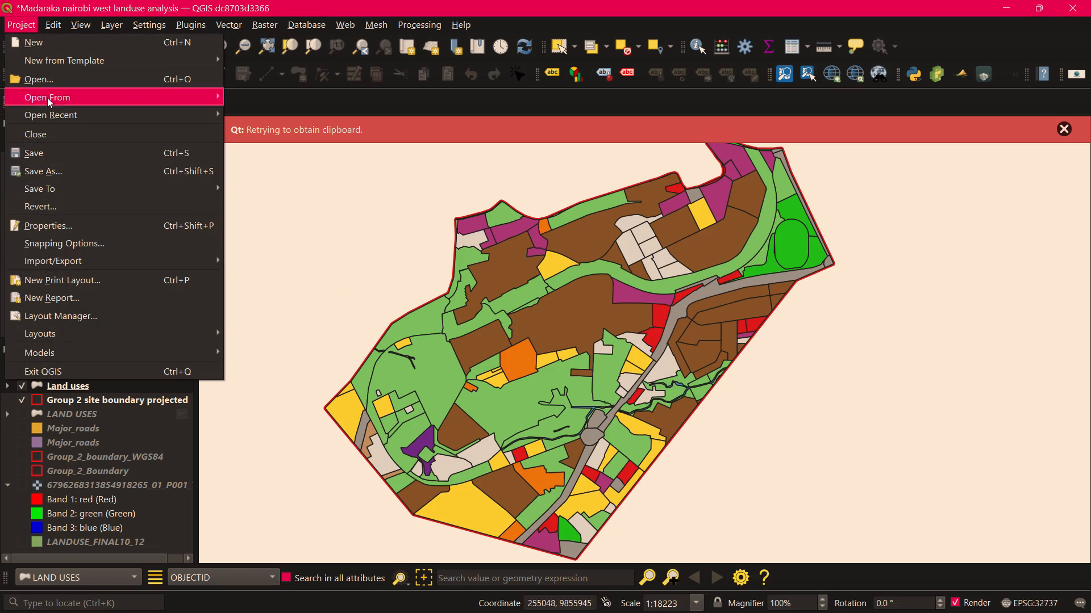
left_click(60, 147)
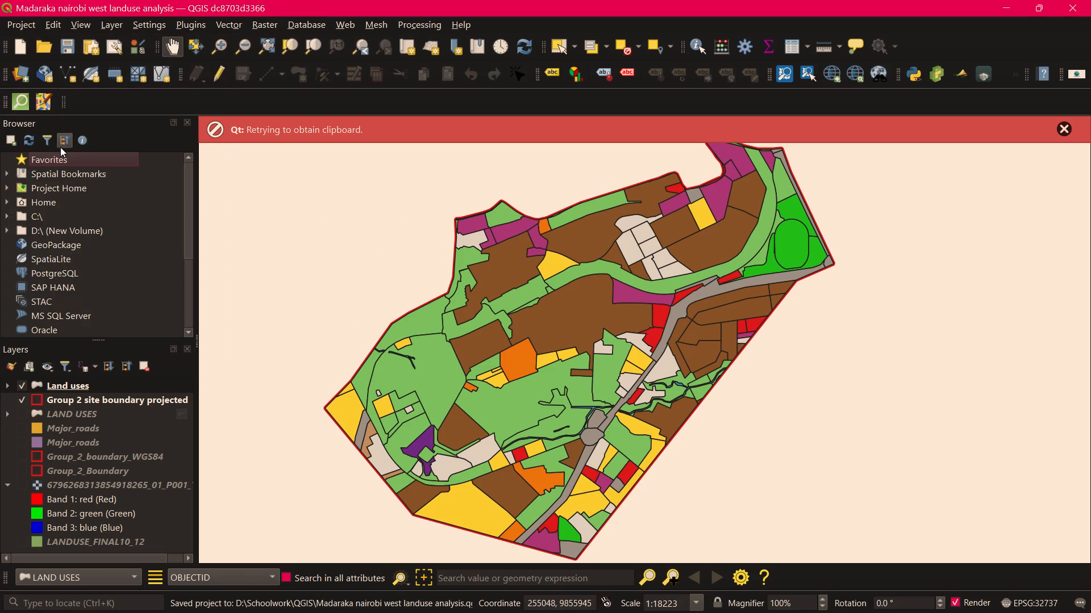
left_click(14, 25)
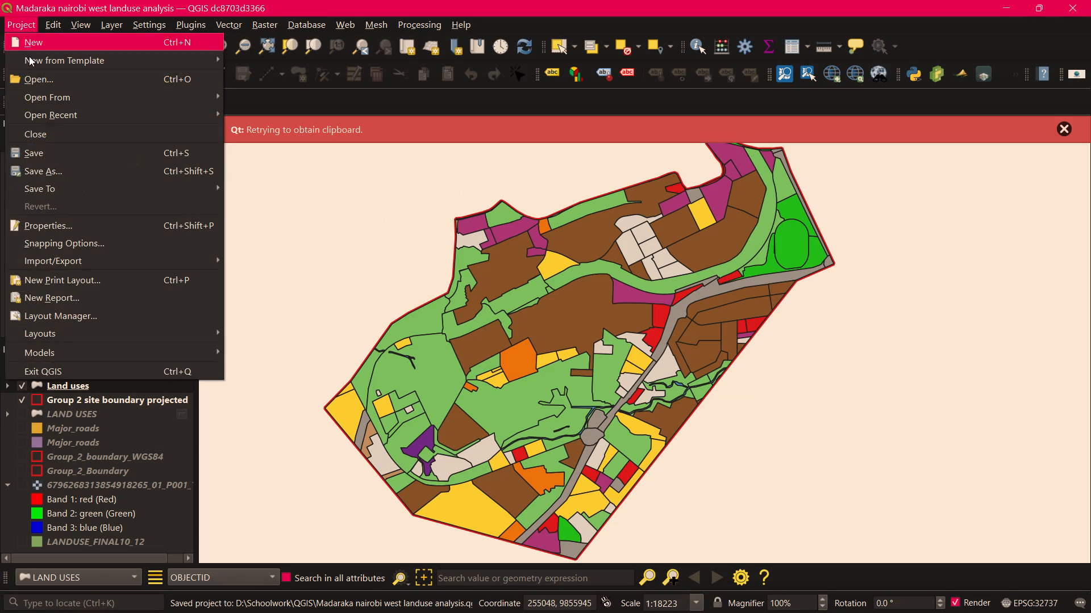
left_click(66, 154)
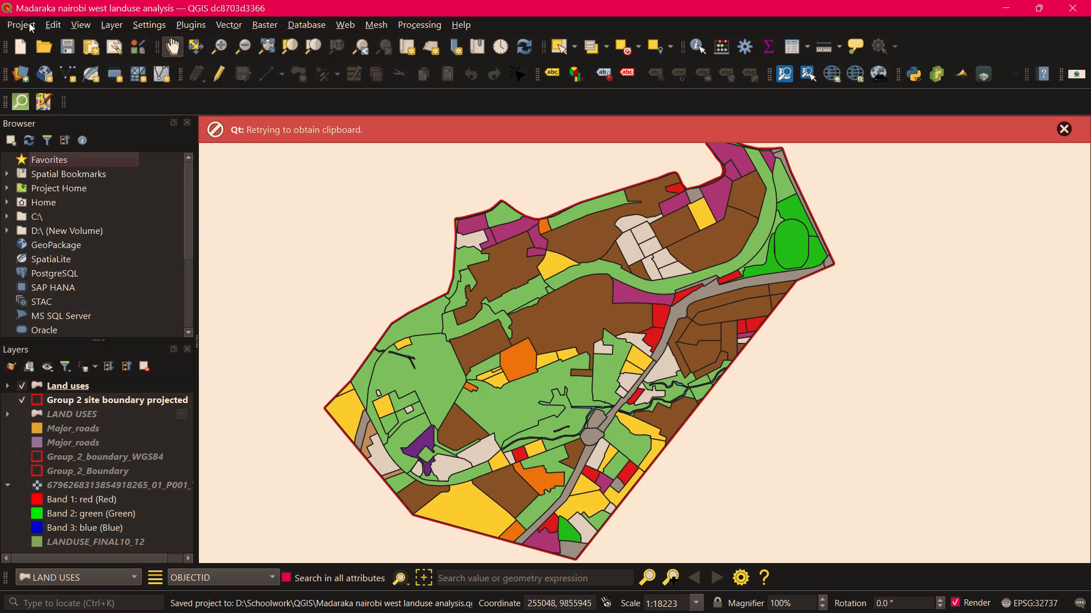
Open the project's Layout 1 to check which map it holds, and minimize its window.
left_click(29, 23)
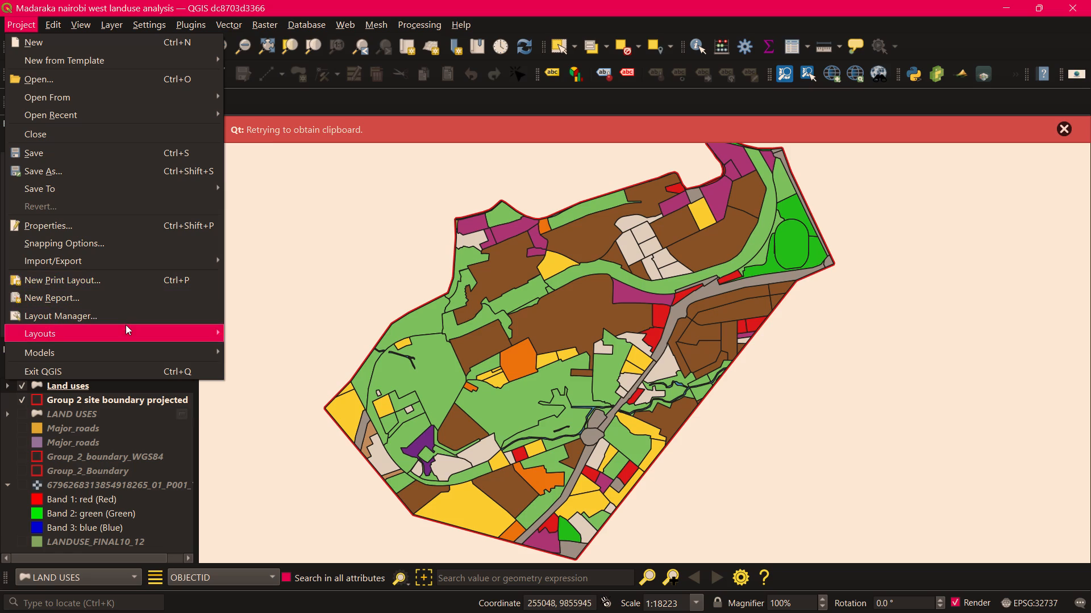
left_click(240, 335)
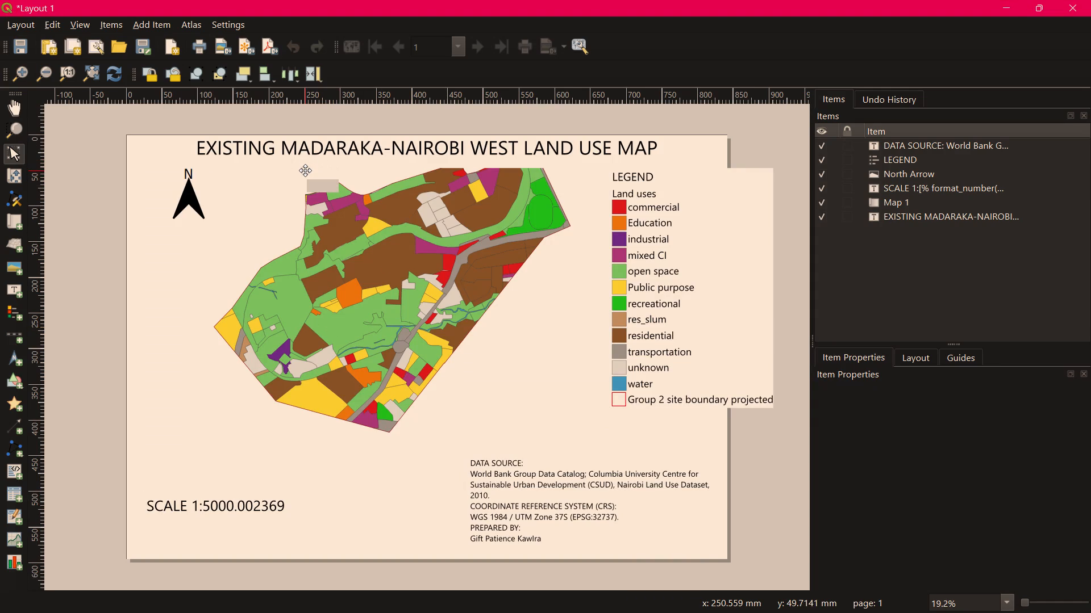
left_click(23, 24)
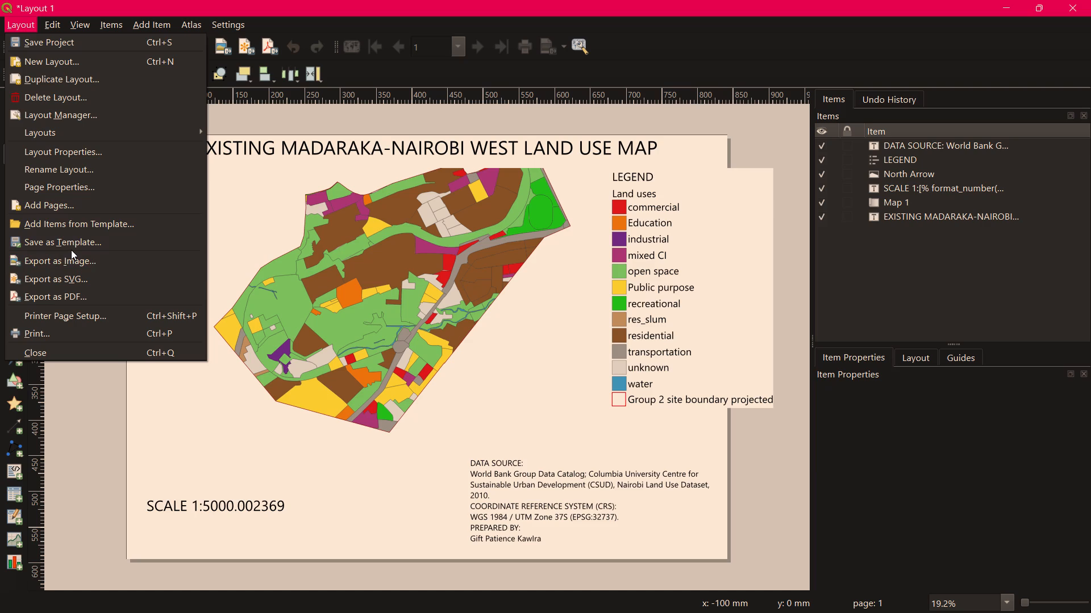
left_click(1005, 5)
left_click(1006, 8)
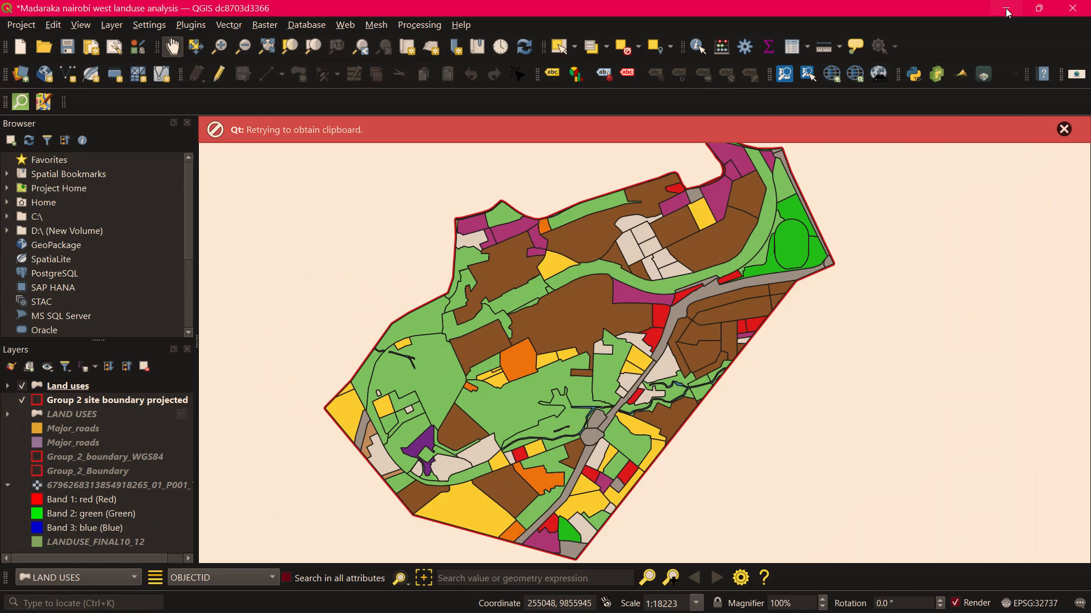
Open the project madaraka_future_landuse.qgz from the QGIS folder, saving the current project first, and dismiss the clipboard notice.
left_click(22, 22)
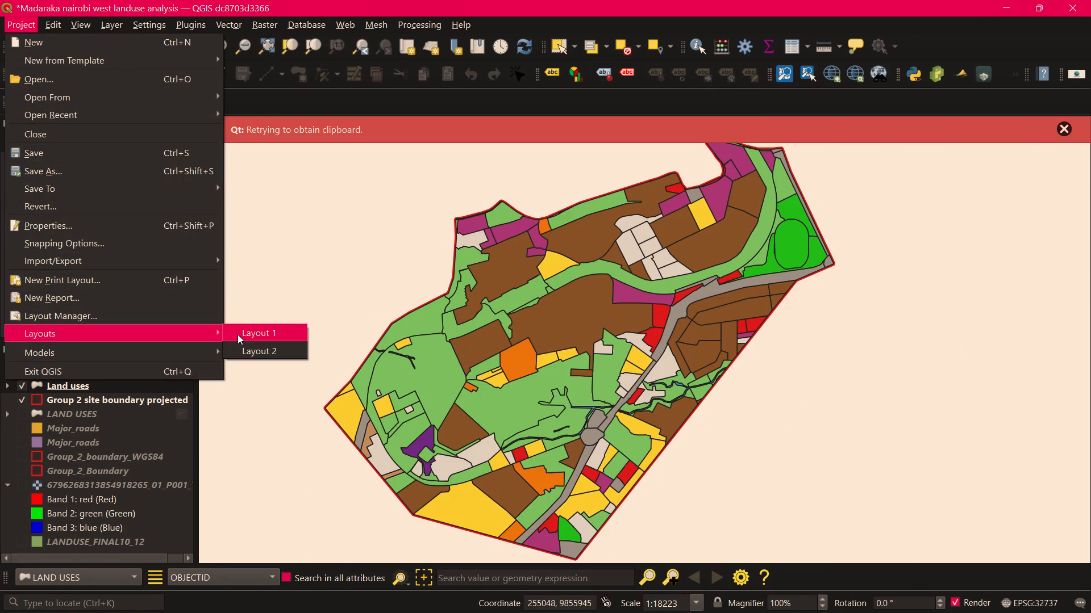
left_click(57, 81)
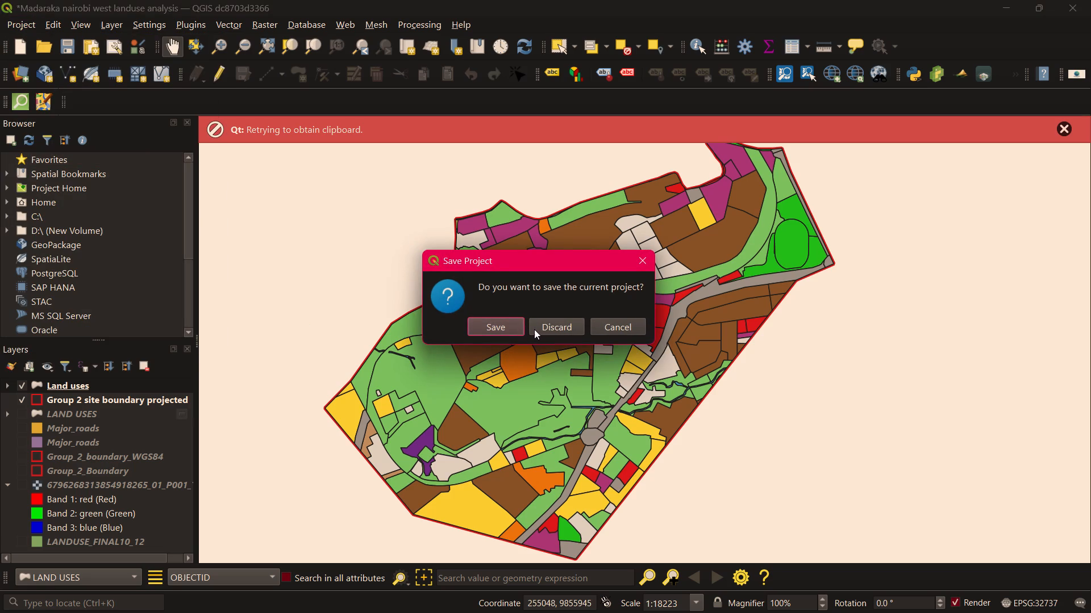
left_click(510, 328)
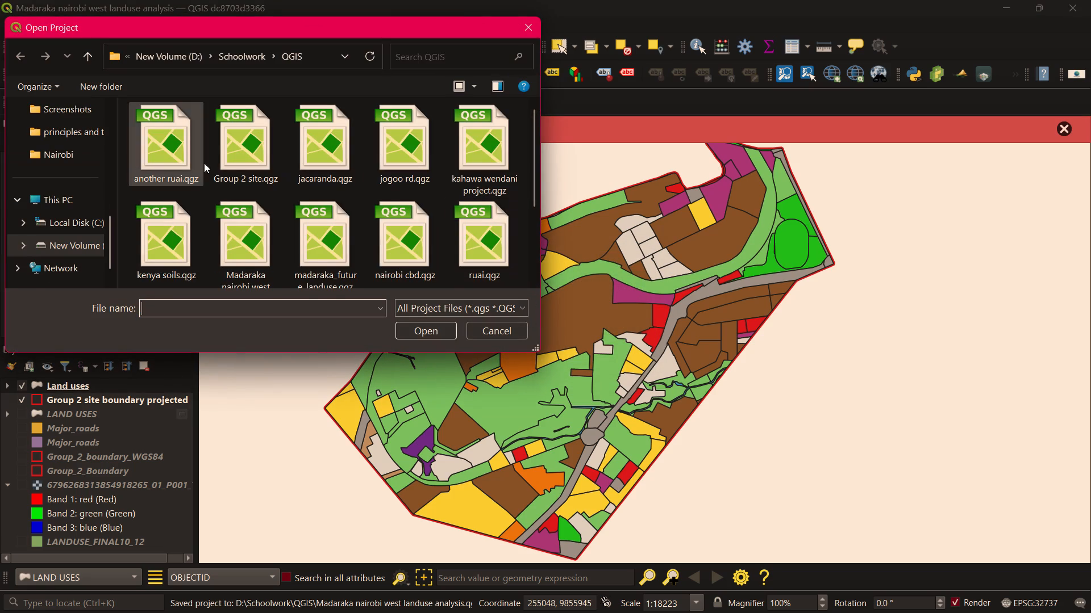
scroll(418, 201, "down", 1)
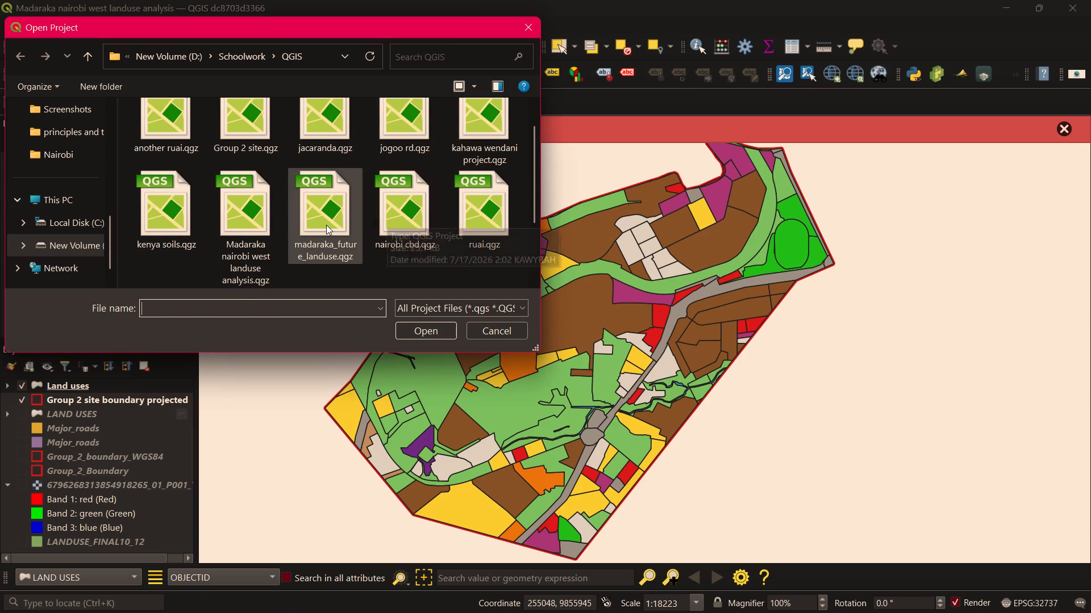
left_click(326, 224)
left_click(435, 333)
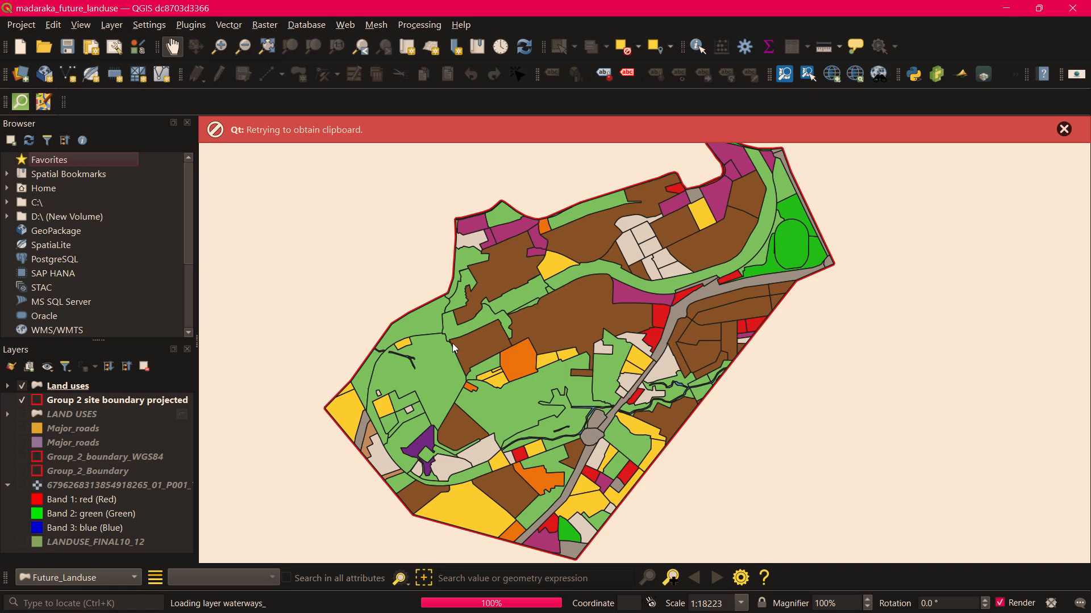
scroll(513, 358, "down", 1)
left_click(1063, 123)
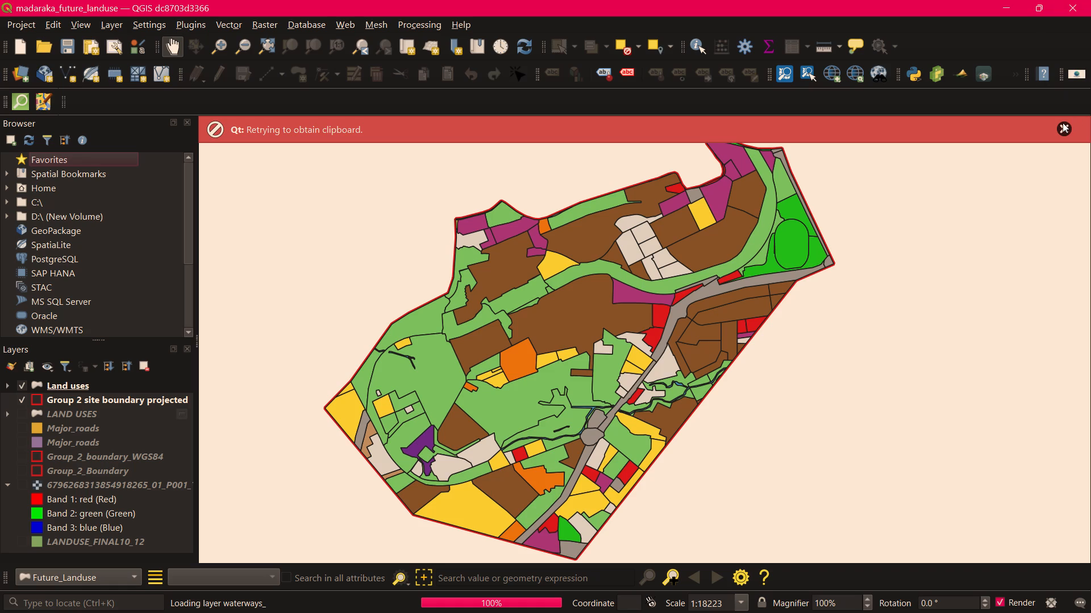
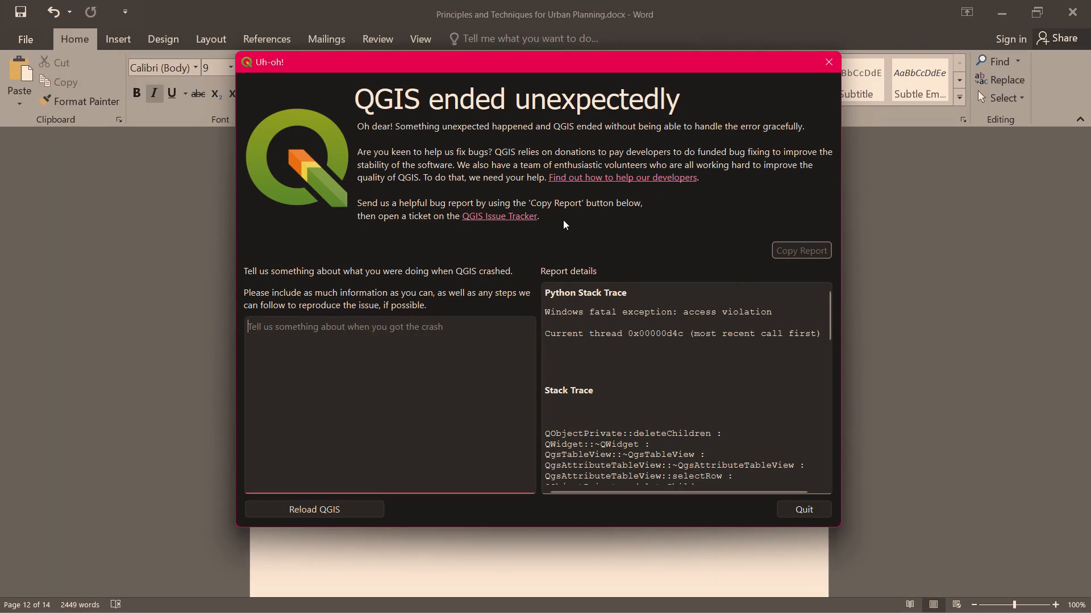
Reload QGIS with the madaraka_future_landuse project after the crash and open its Layout 1.
left_click(299, 510)
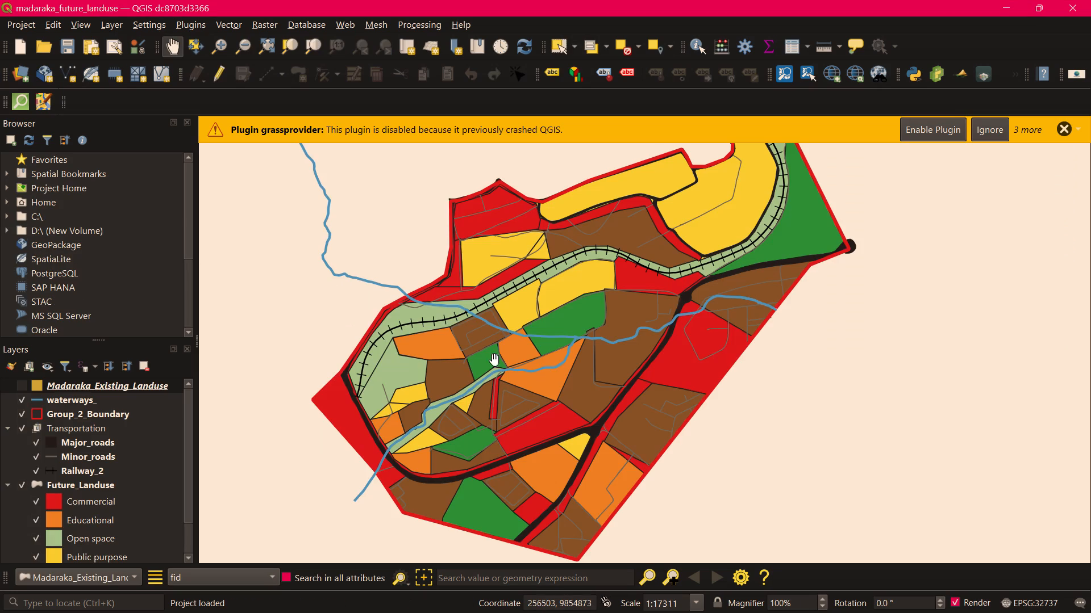
scroll(569, 358, "down", 1)
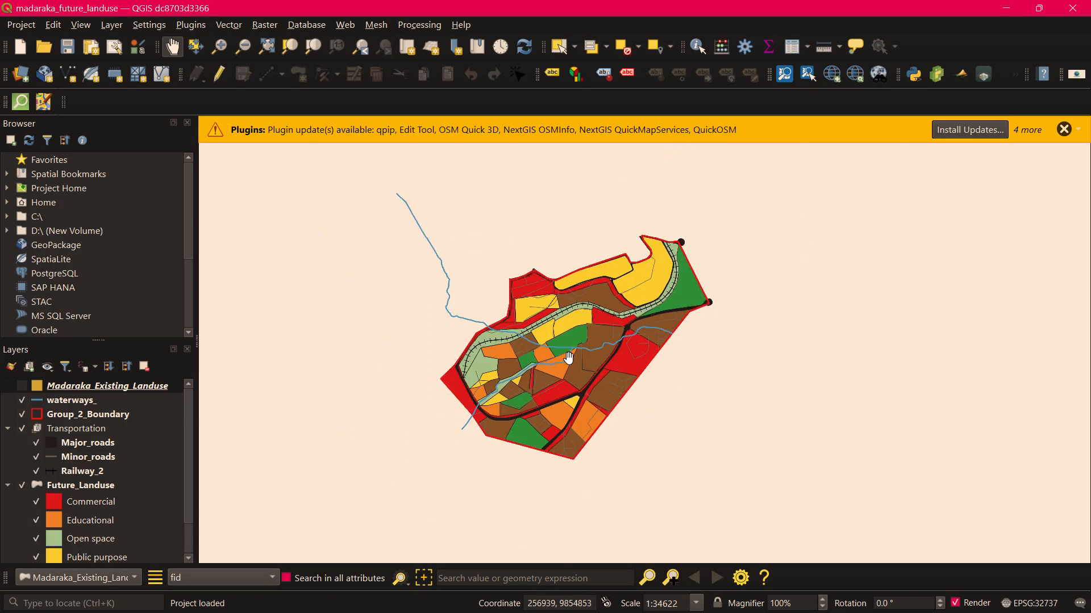
scroll(569, 358, "up", 1)
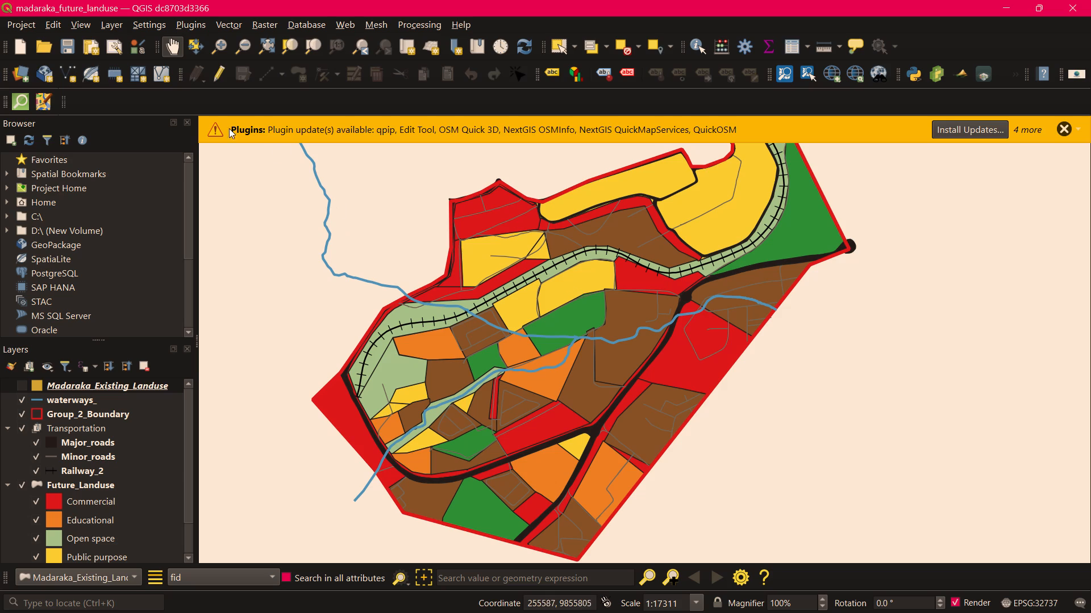
left_click(31, 22)
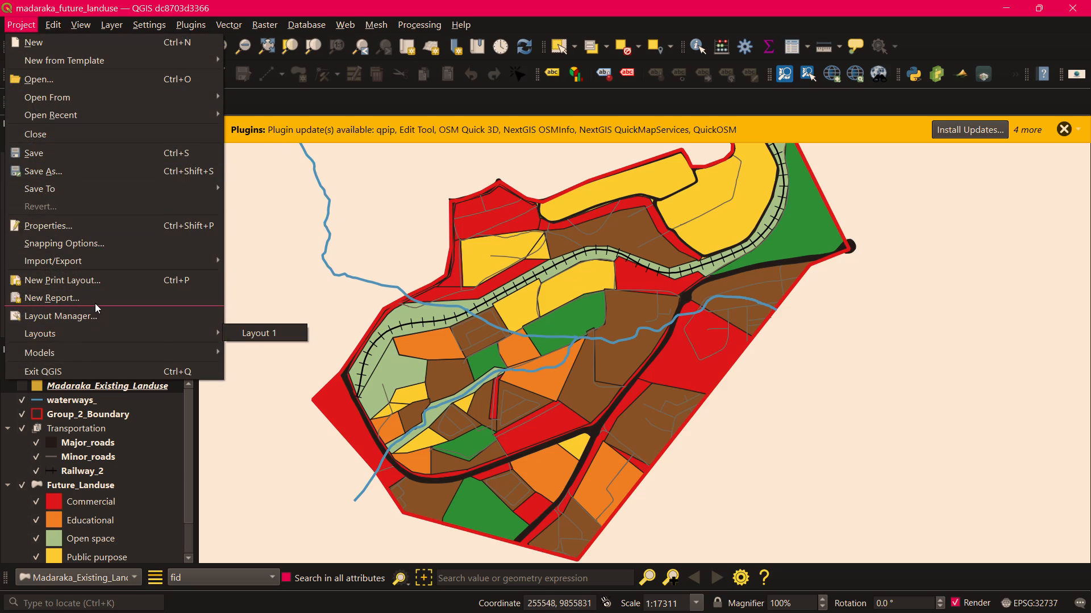
left_click(233, 333)
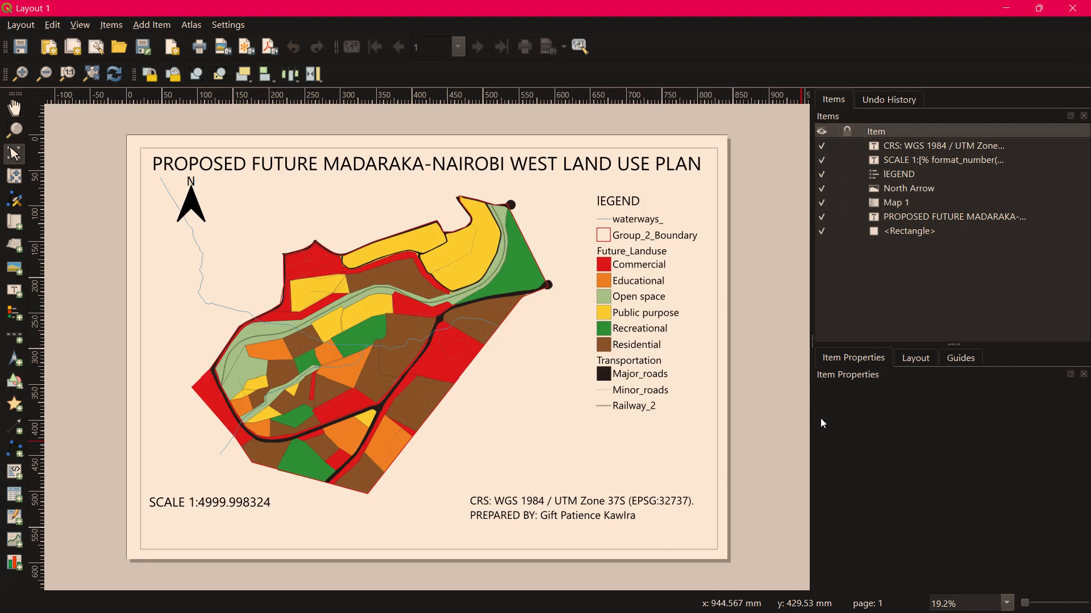
Set the Simple Fill style of the layout's frame rectangle to No Brush.
left_click(704, 360)
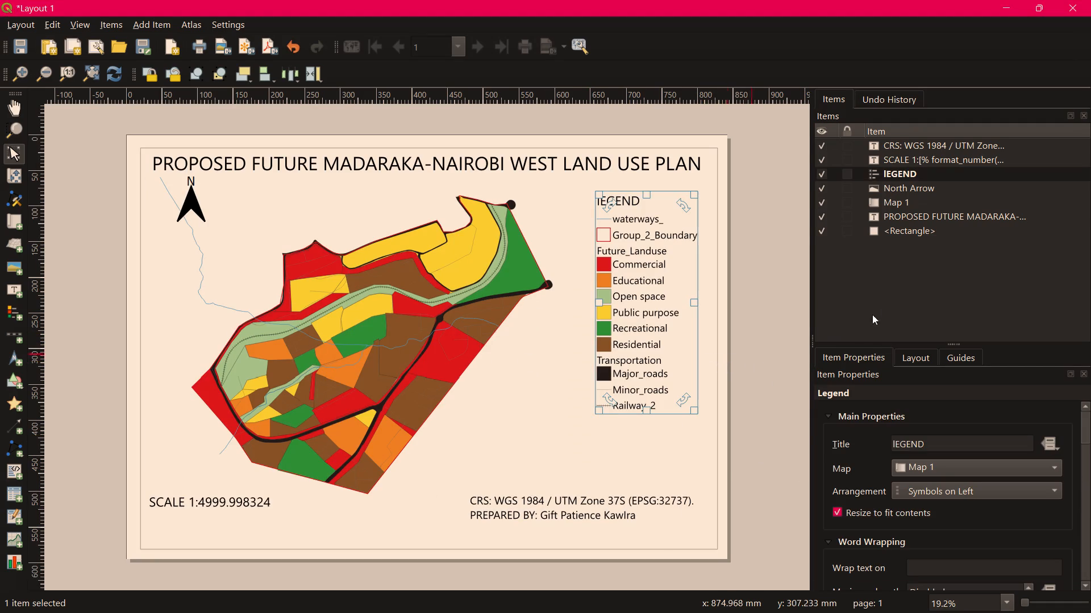
left_click(914, 231)
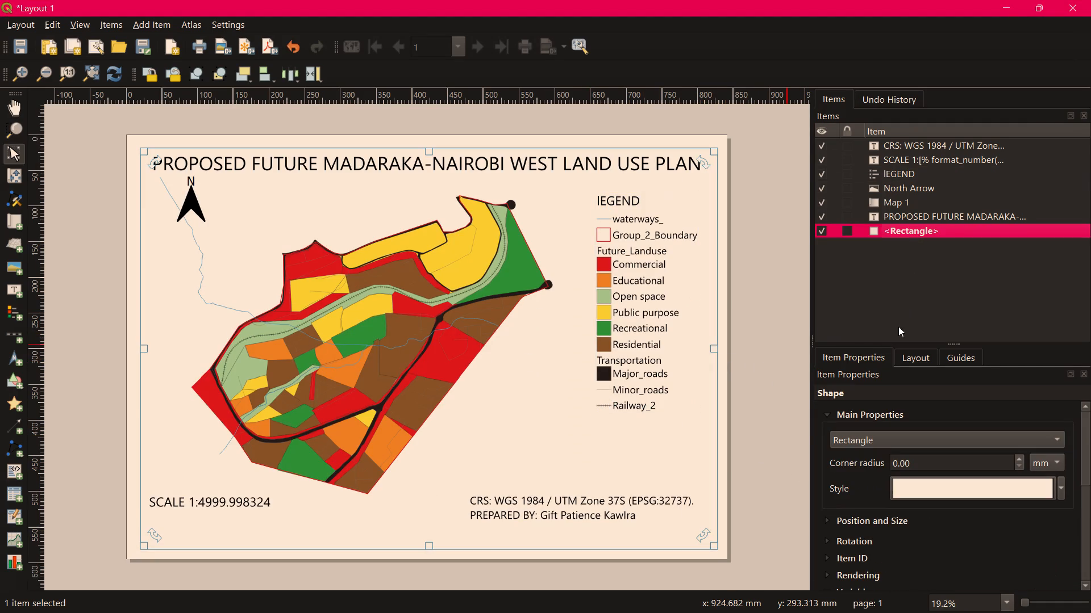
scroll(819, 484, "down", 1)
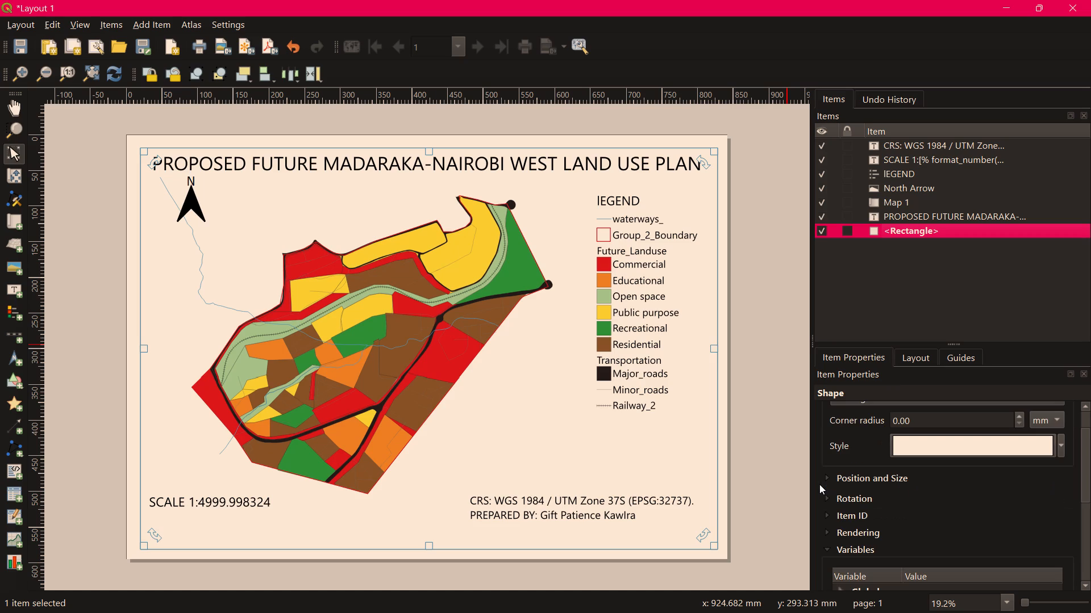
scroll(818, 499, "up", 2)
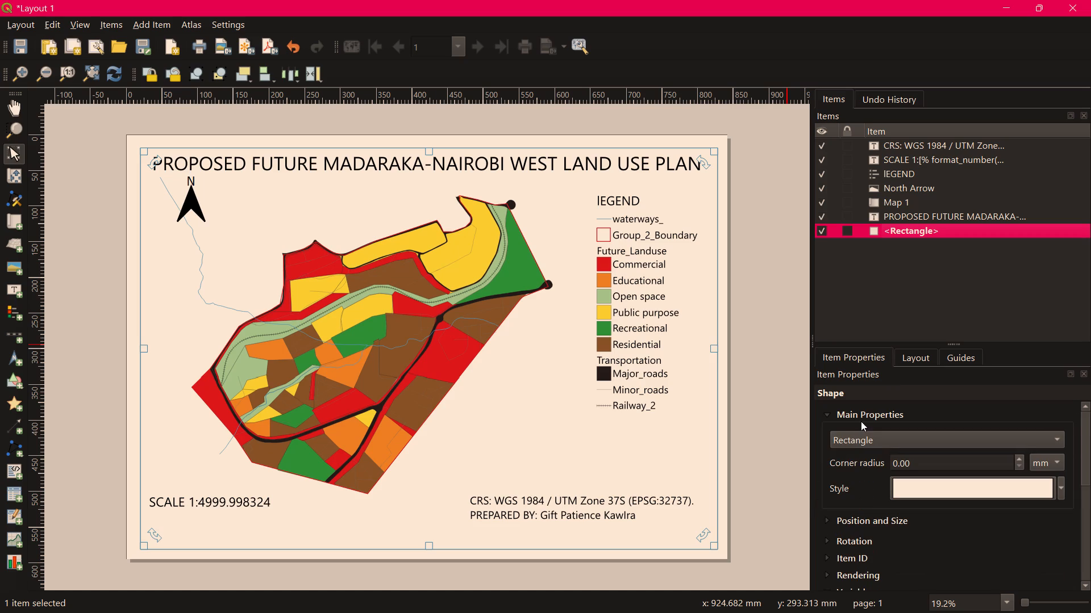
scroll(817, 426, "up", 3)
scroll(815, 465, "down", 1)
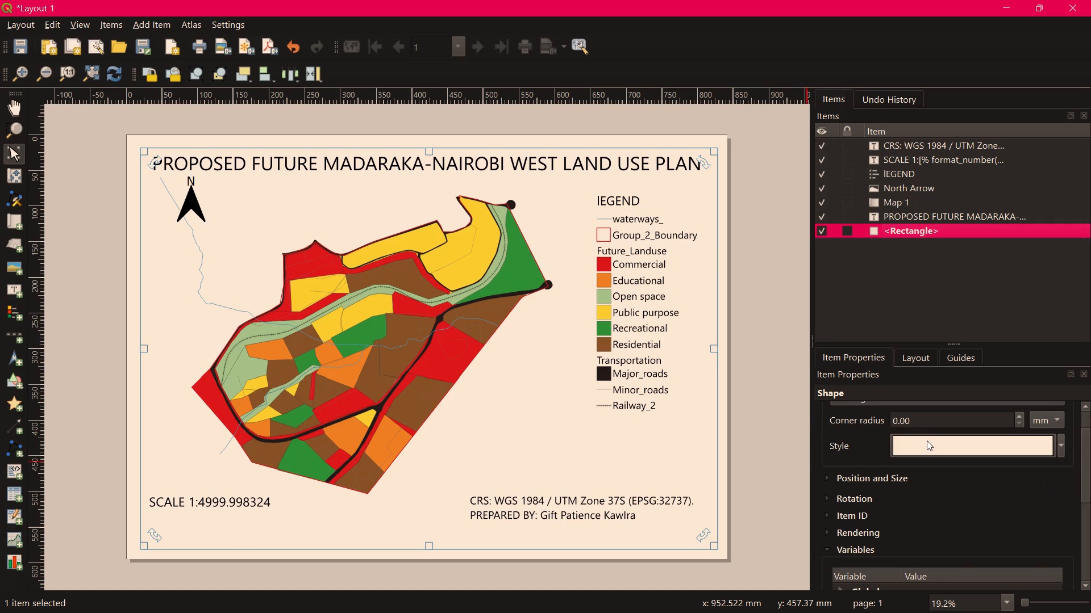
left_click(927, 440)
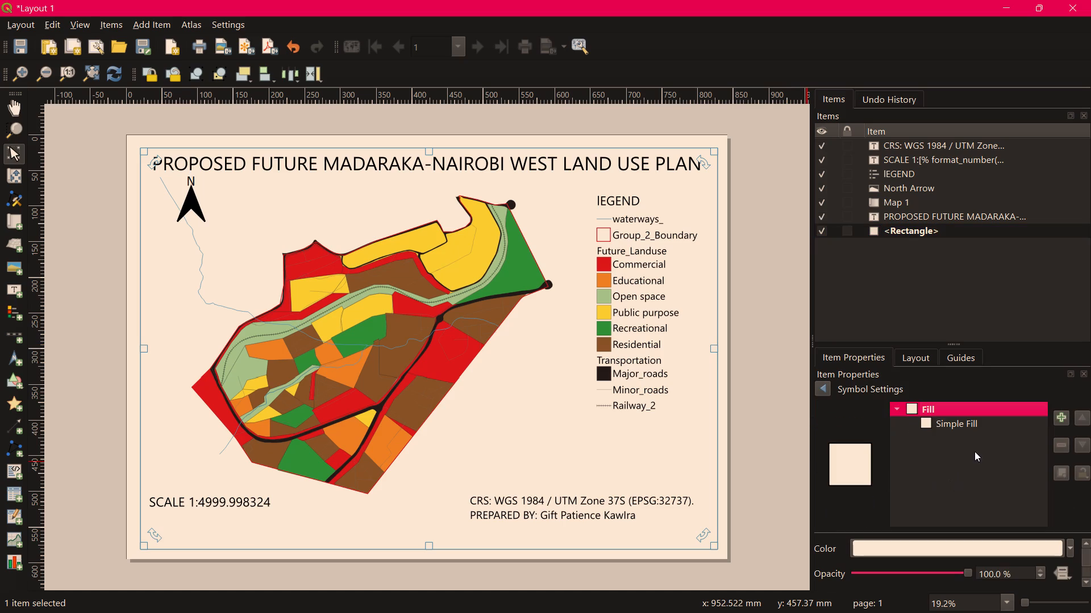
left_click(952, 423)
scroll(811, 530, "down", 2)
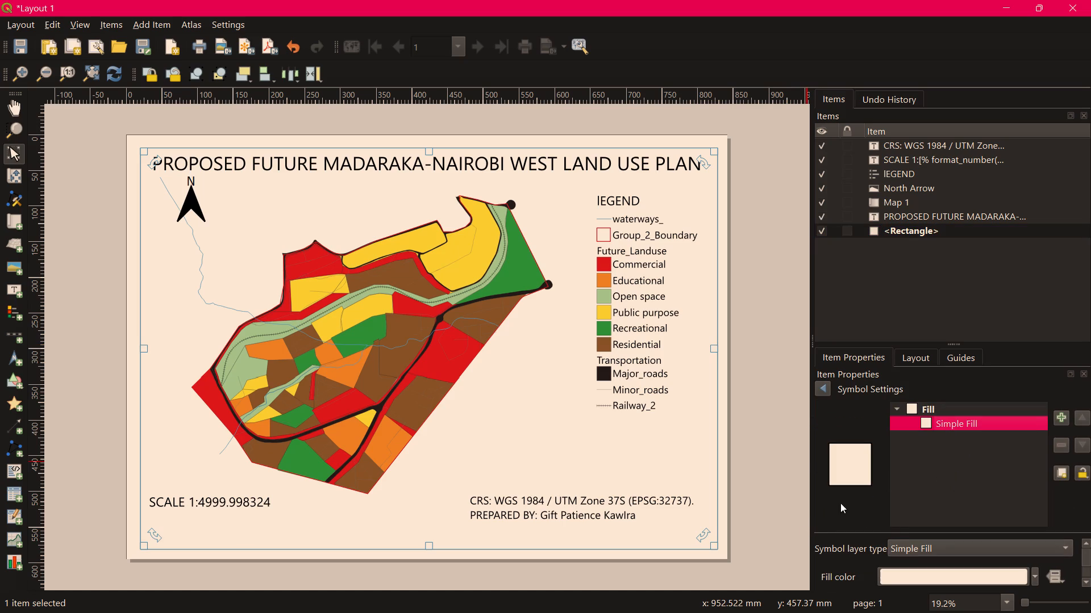
scroll(843, 497, "down", 2)
left_click_drag(960, 343, 964, 230)
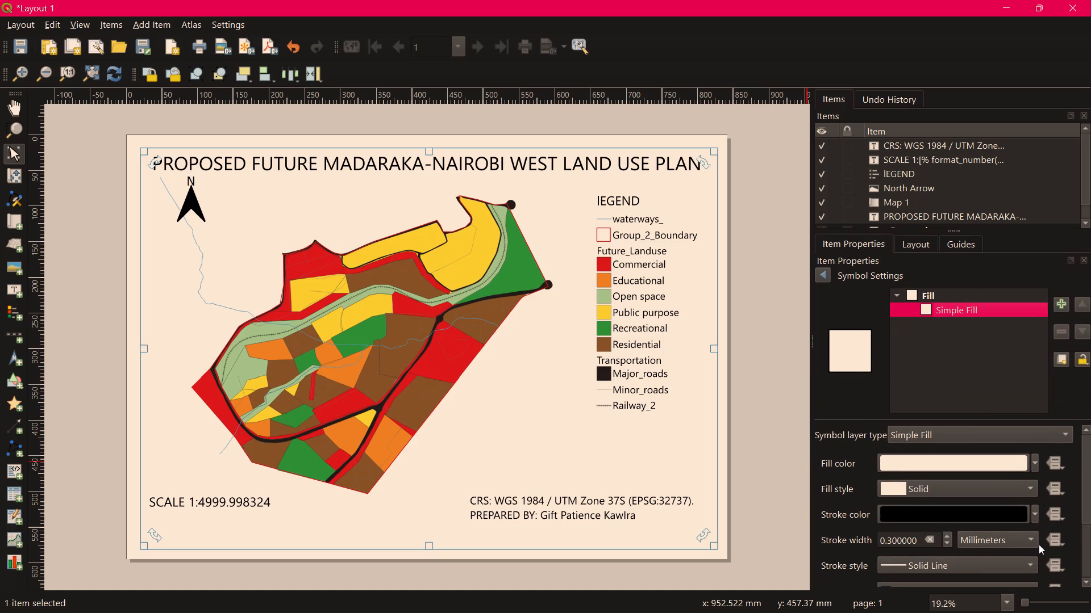
left_click(1031, 484)
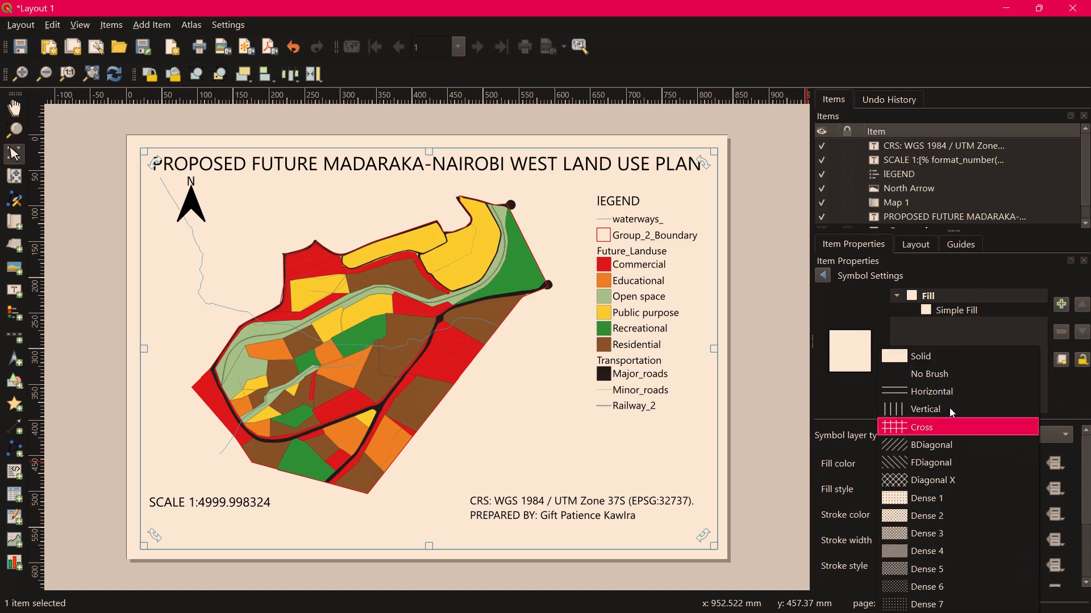
left_click(947, 376)
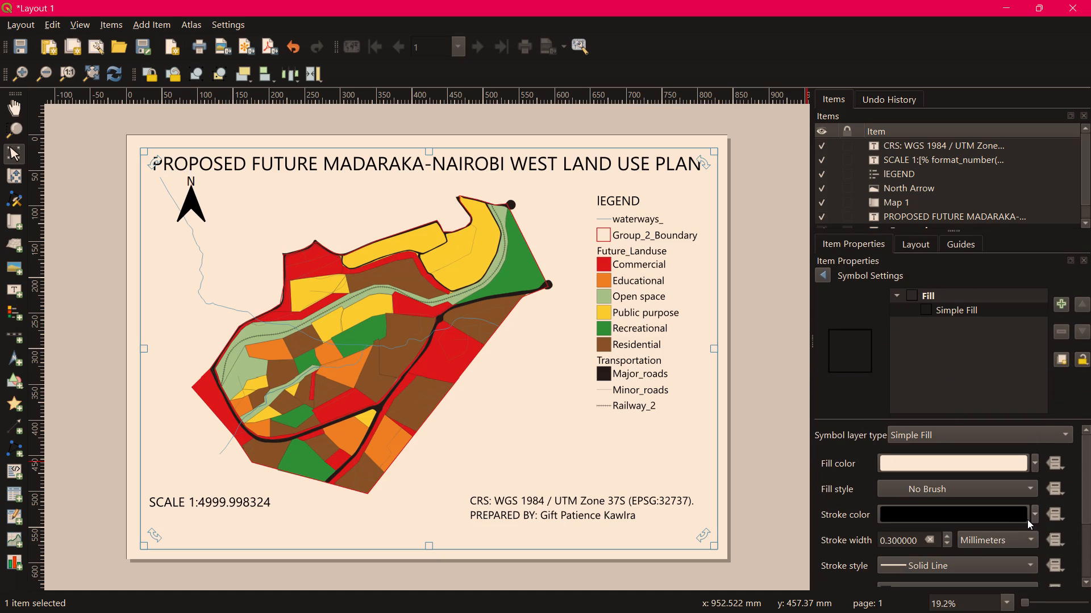
Set the frame rectangle's stroke width to 0.5 mm and deselect the rectangle.
left_click(890, 538)
key("BackSpace")
key("5")
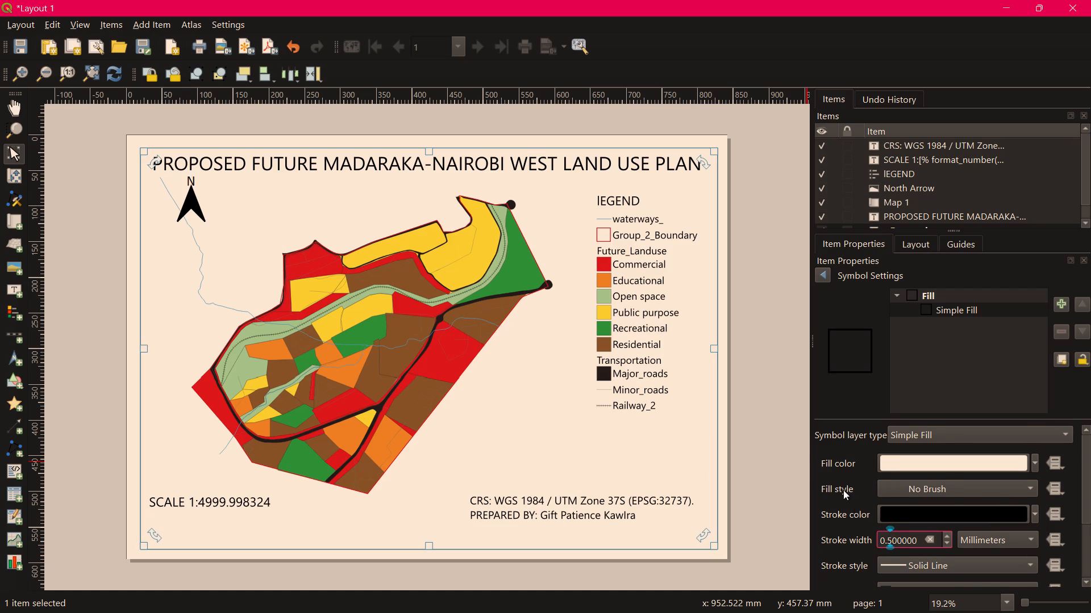
scroll(843, 490, "down", 1)
scroll(843, 490, "up", 1)
scroll(843, 490, "down", 3)
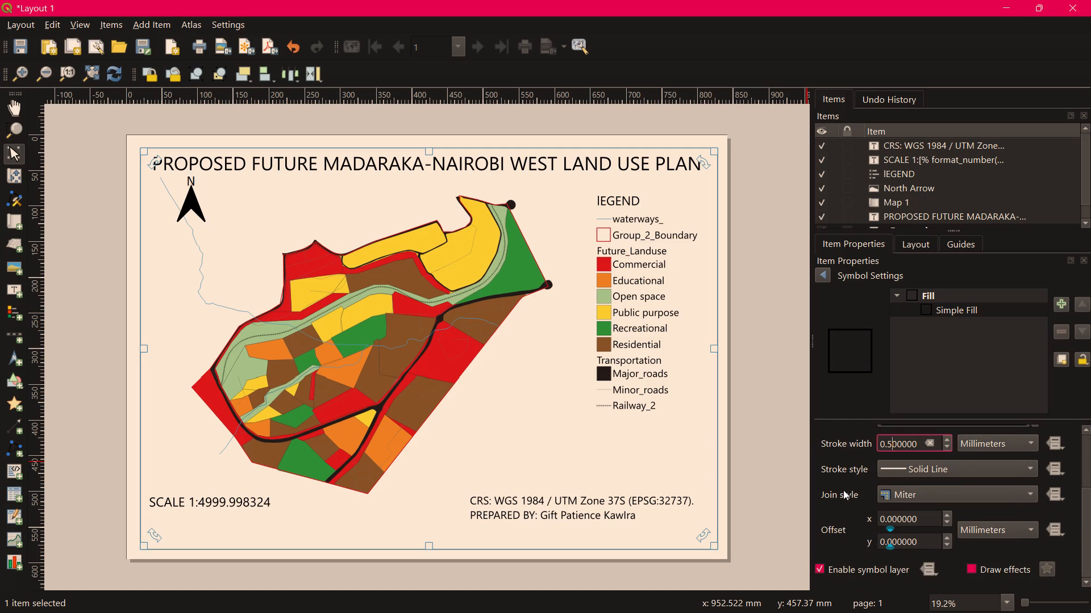
left_click(789, 276)
Correct the first letter of the map legend's title so it reads LEGEND in capitals.
left_click(656, 283)
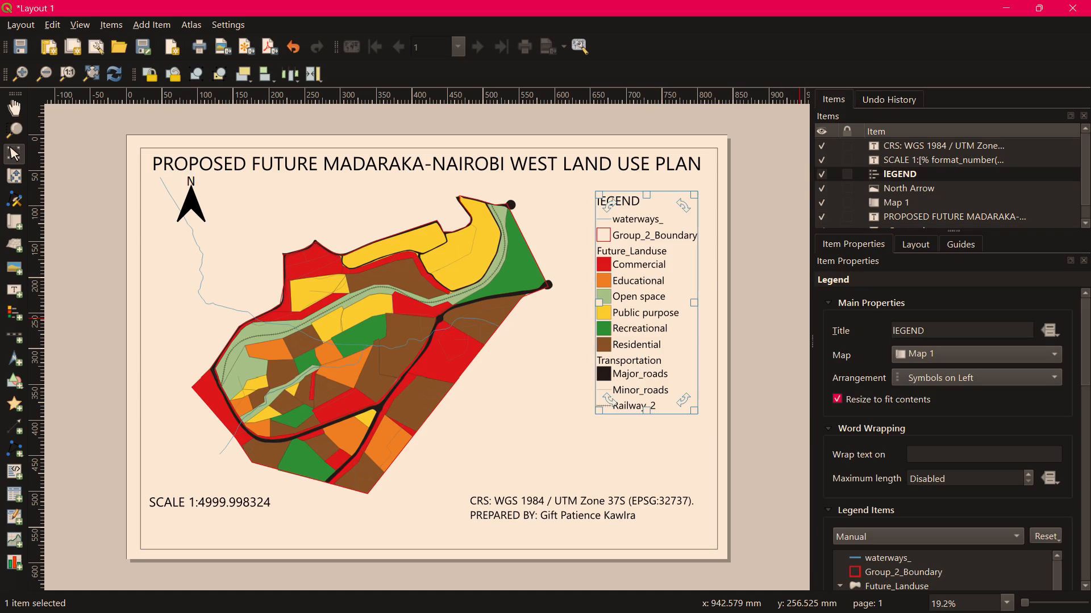
left_click(894, 330)
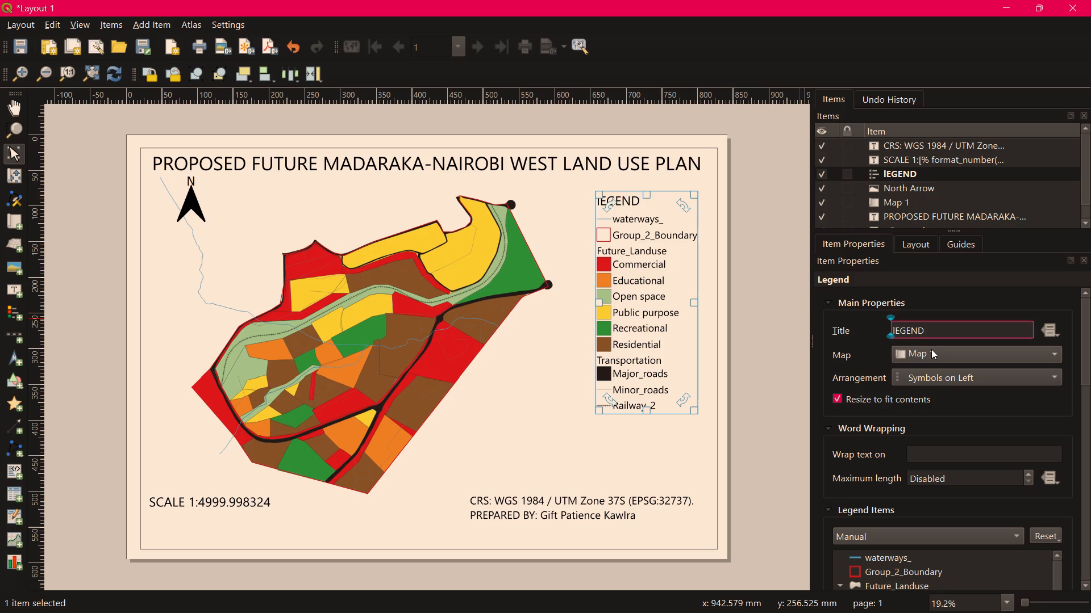
left_click(894, 329)
key("BackSpace")
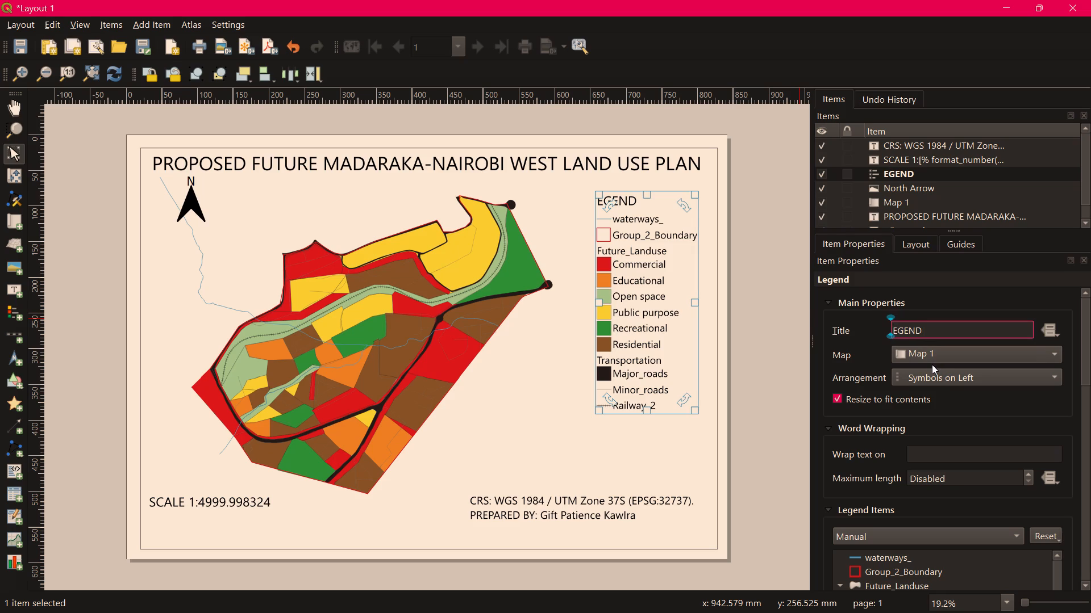
key("l")
left_click(942, 304)
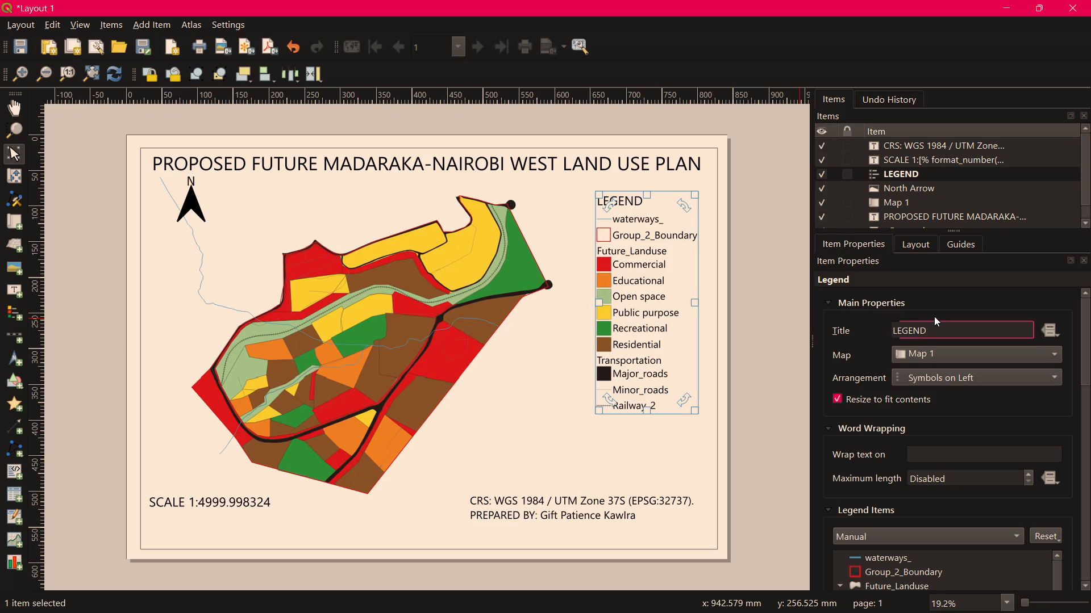
left_click(764, 345)
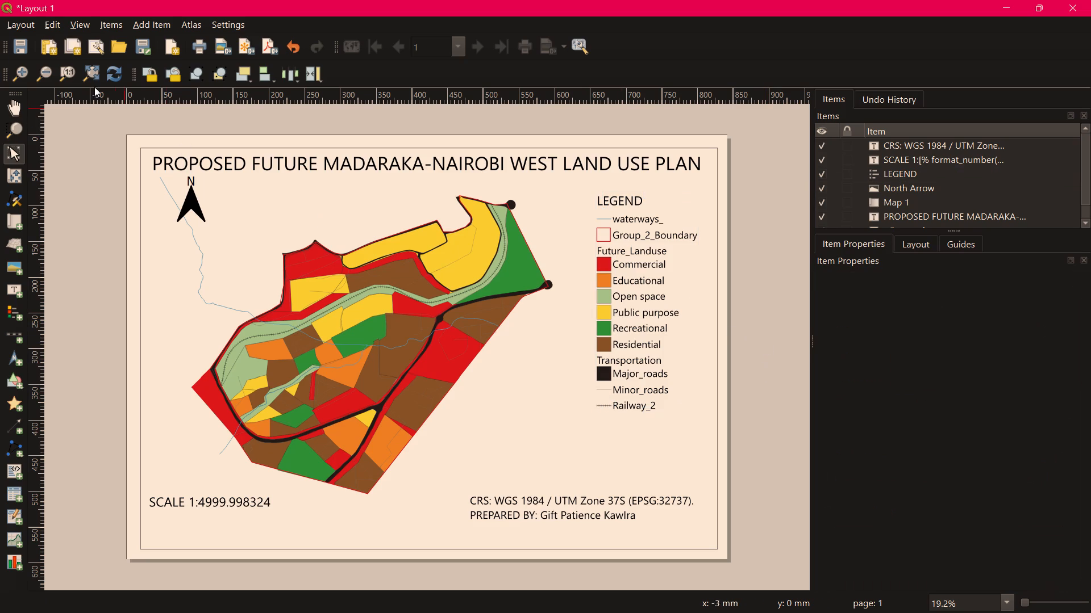
Export the layout as an image named madaraka future landuse image.png in the QGIS folder, keeping the default export options.
left_click(17, 21)
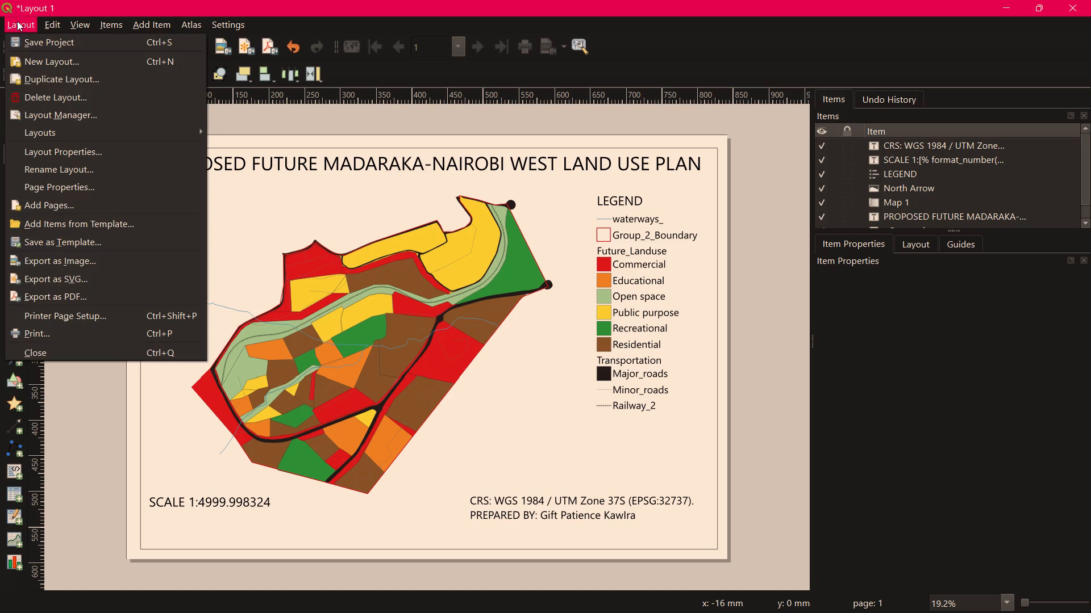
left_click(80, 261)
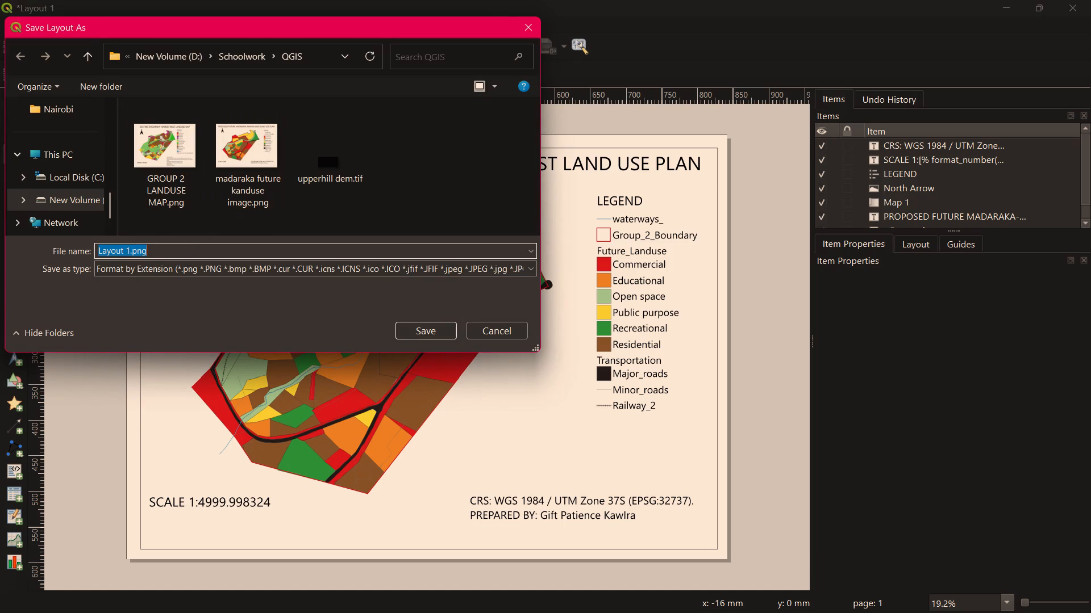
key("m")
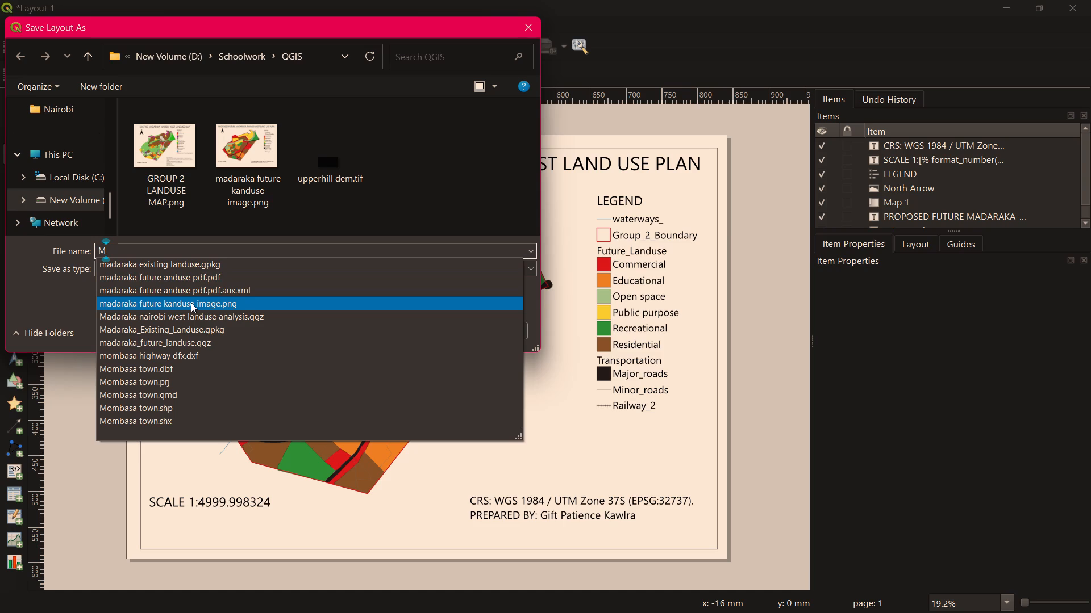
left_click(191, 303)
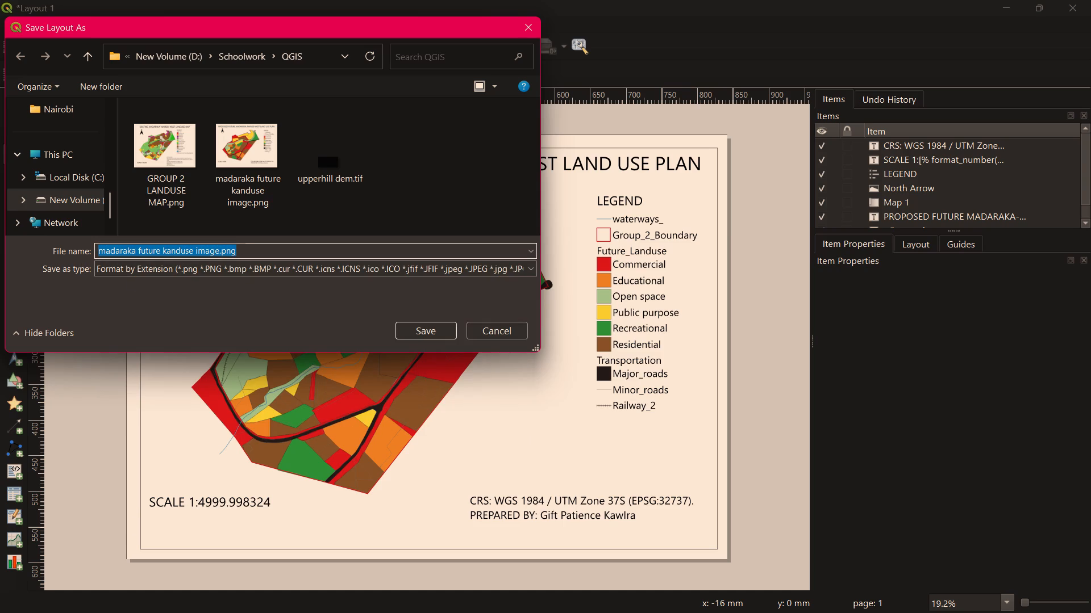
left_click(165, 250)
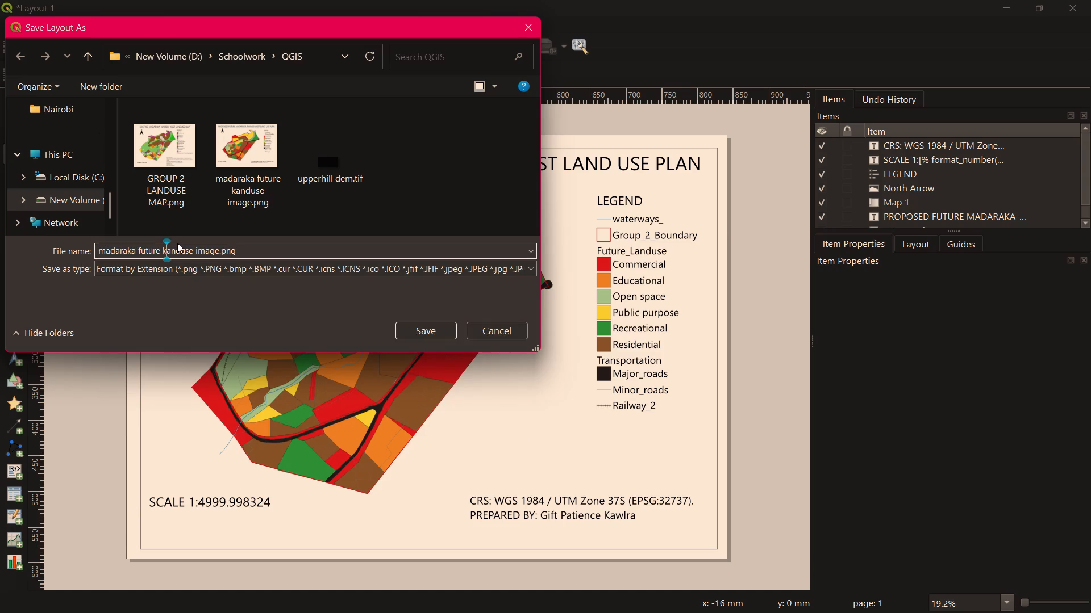
key("BackSpace")
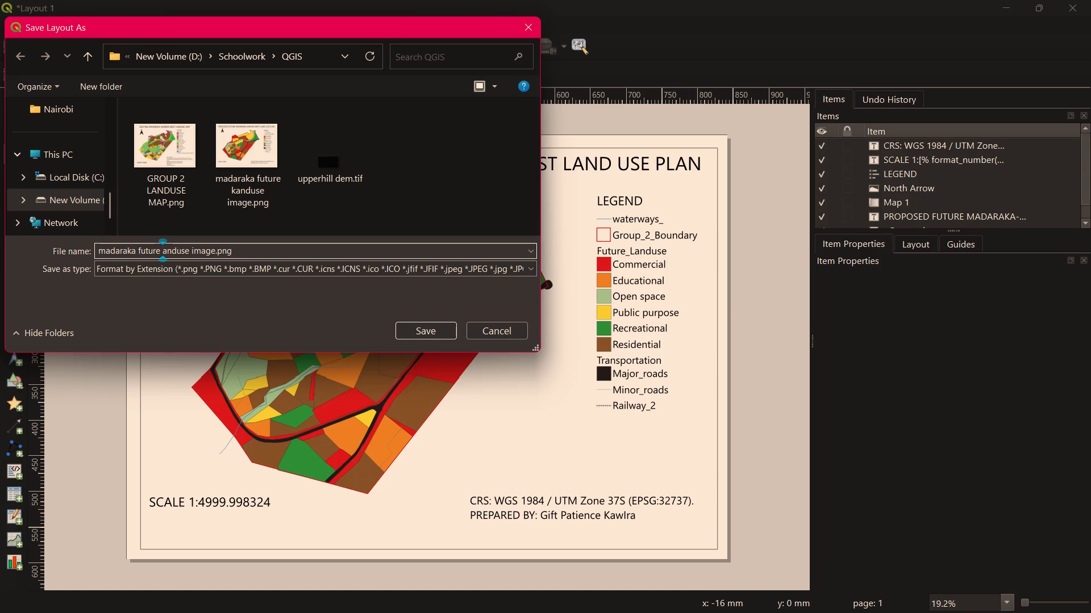
key("l")
left_click(419, 329)
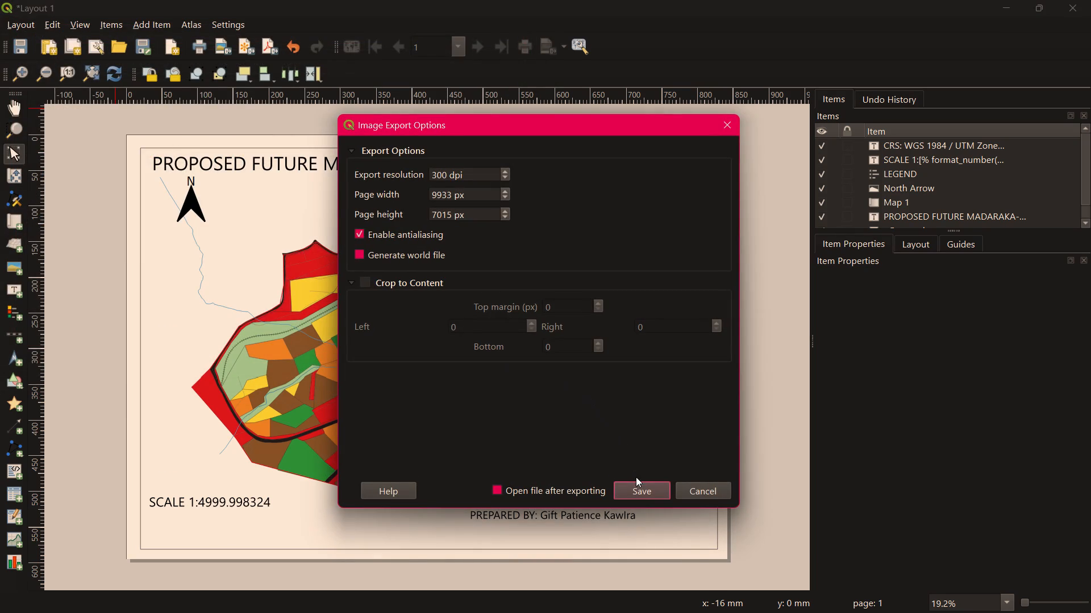
left_click(639, 487)
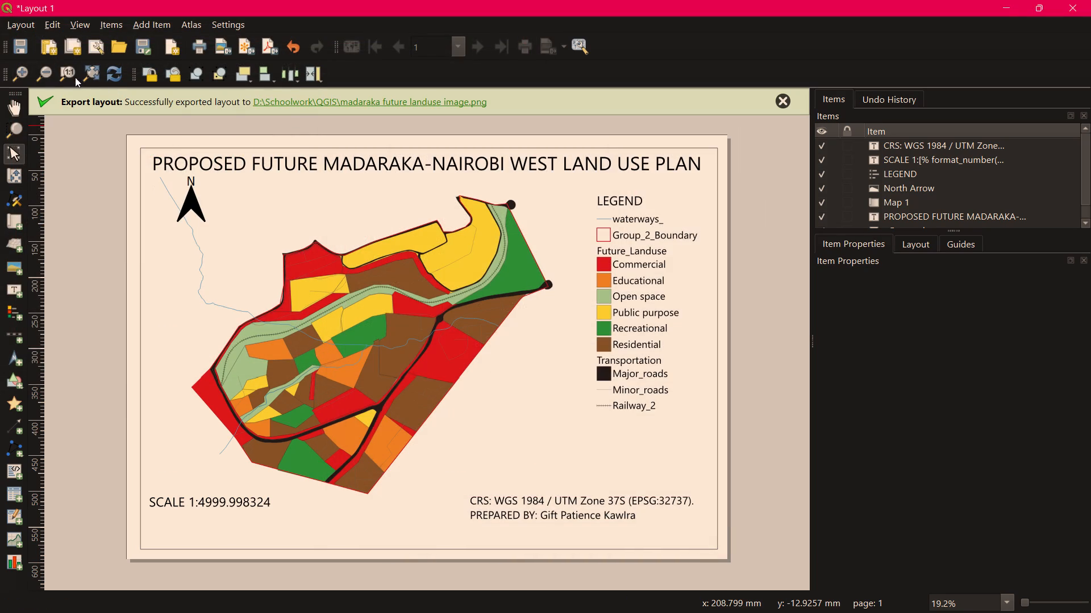
Export the layout as a PDF named madaraka future landuse pdf.pdf in the QGIS folder, keeping the default export options.
left_click(30, 23)
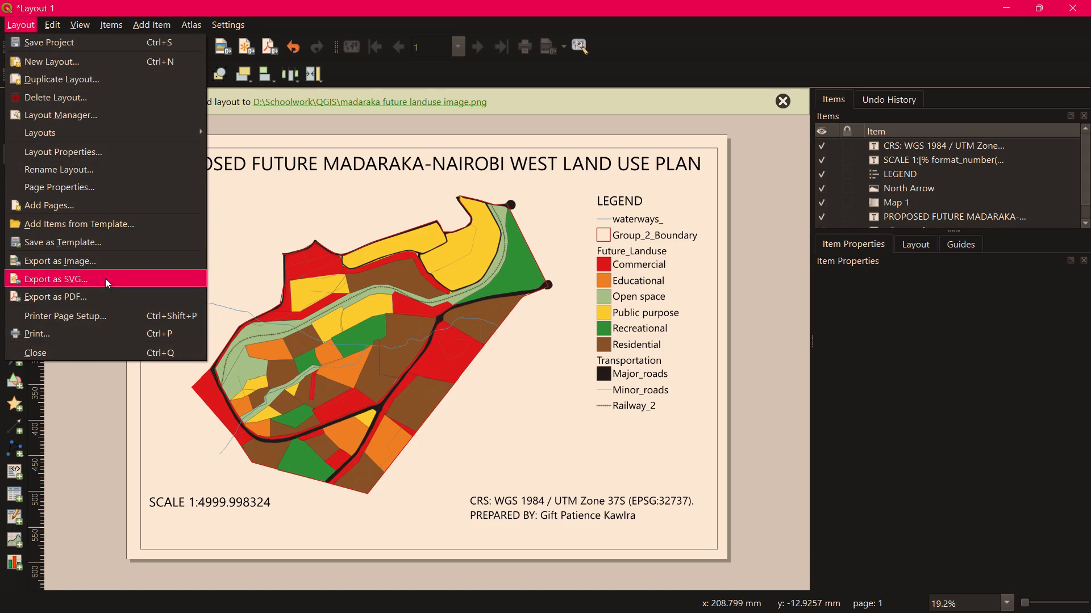
left_click(103, 299)
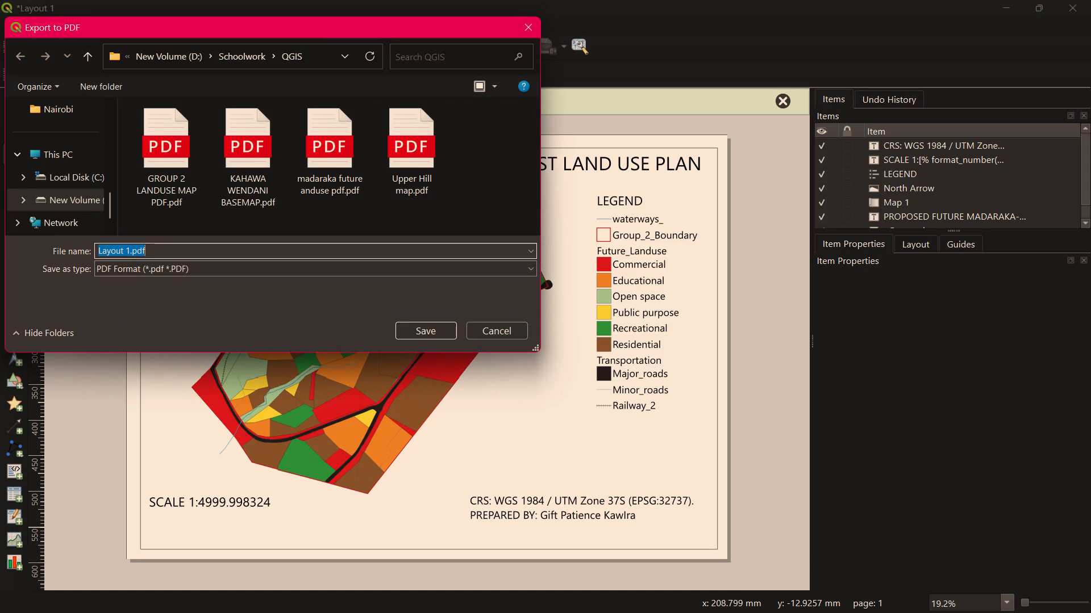
key("m")
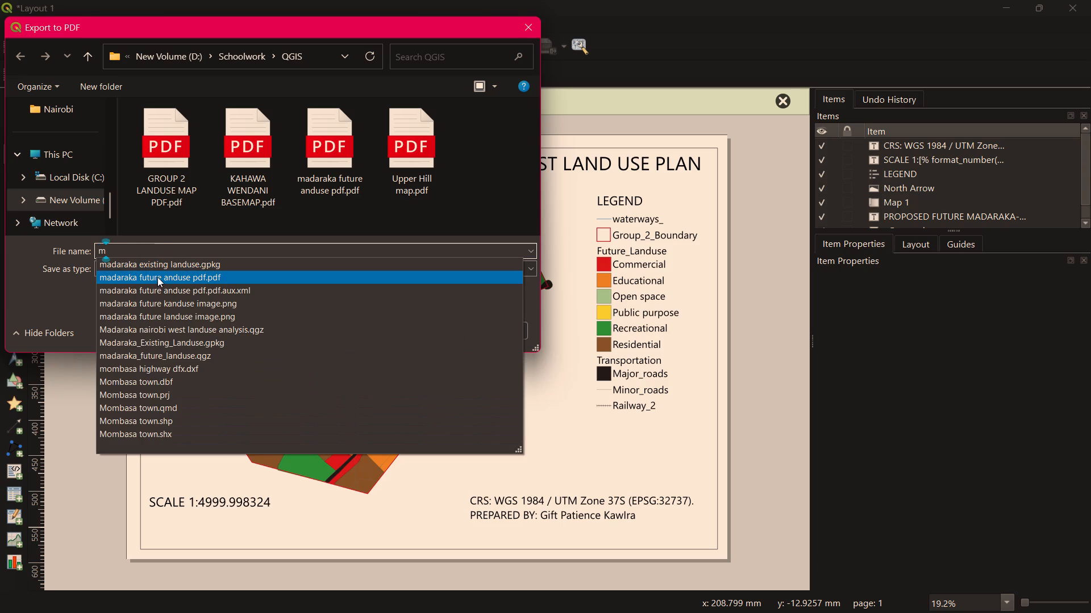
left_click(160, 277)
left_click(161, 251)
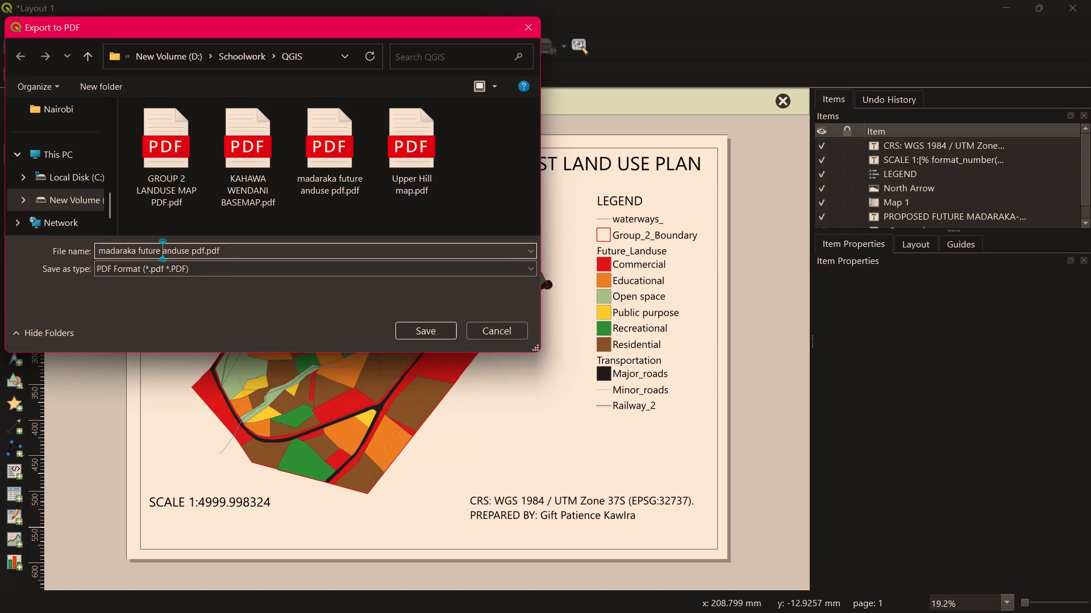
key("l")
left_click(418, 329)
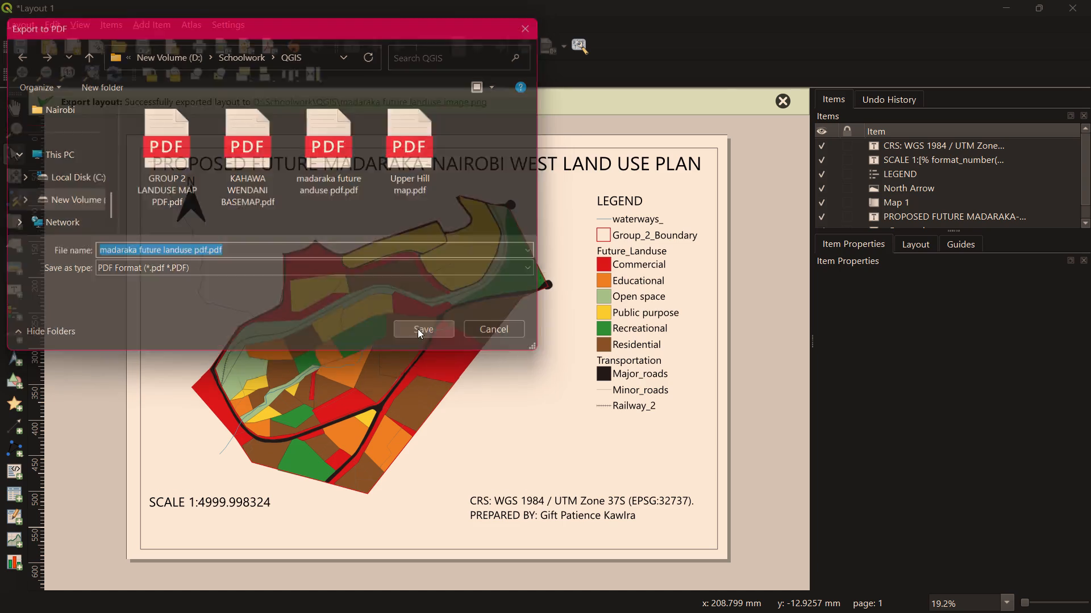
left_click(632, 576)
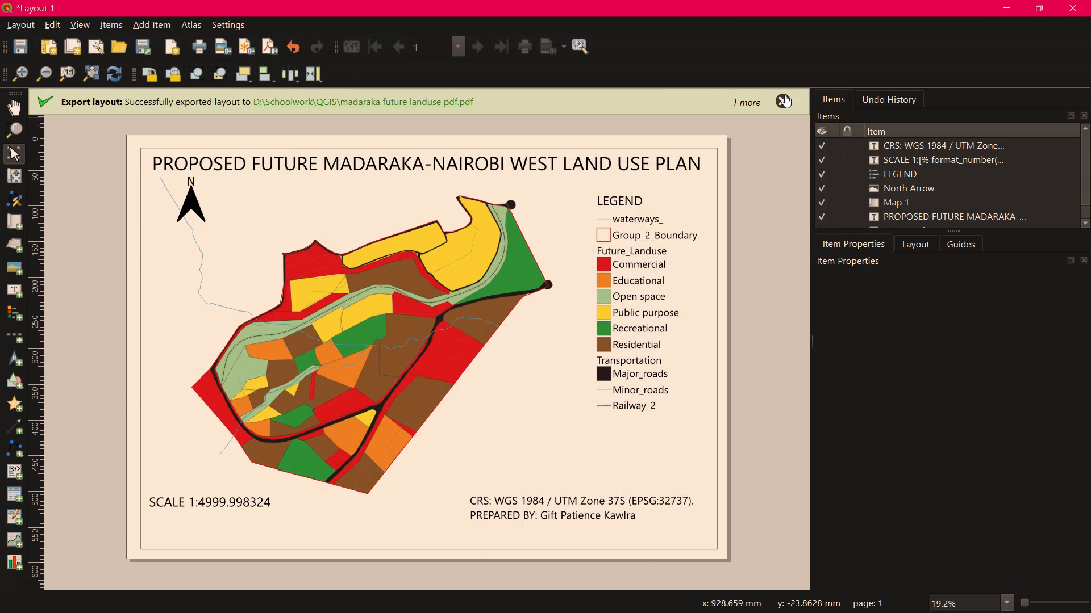
left_click(783, 96)
left_click(783, 96)
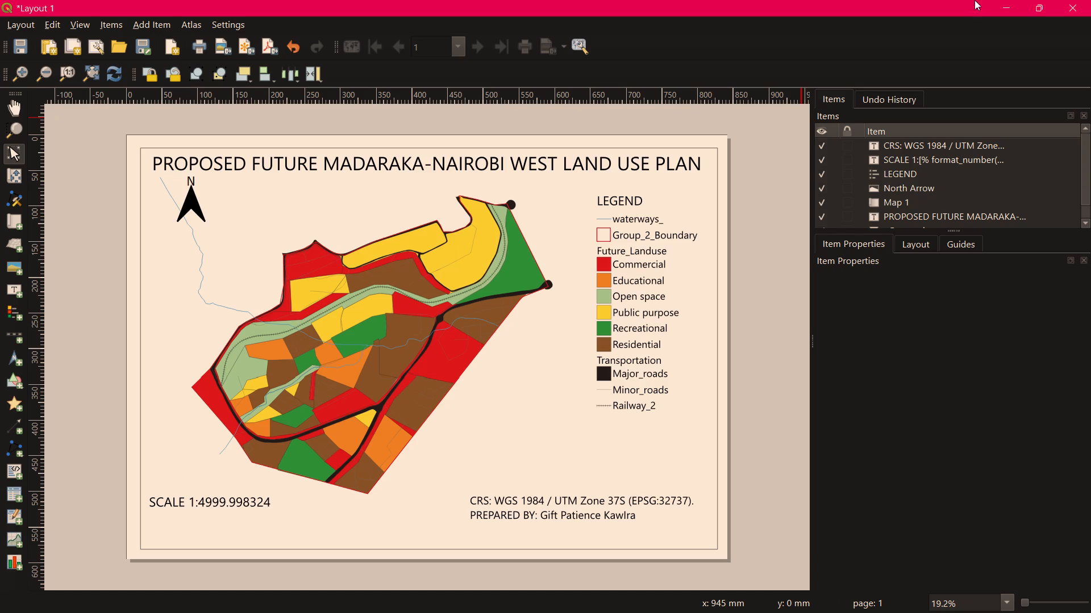
Switch to the Word report and replace the proposed future land use plan picture with madaraka future landuse image.png from the QGIS folder.
left_click(1005, 5)
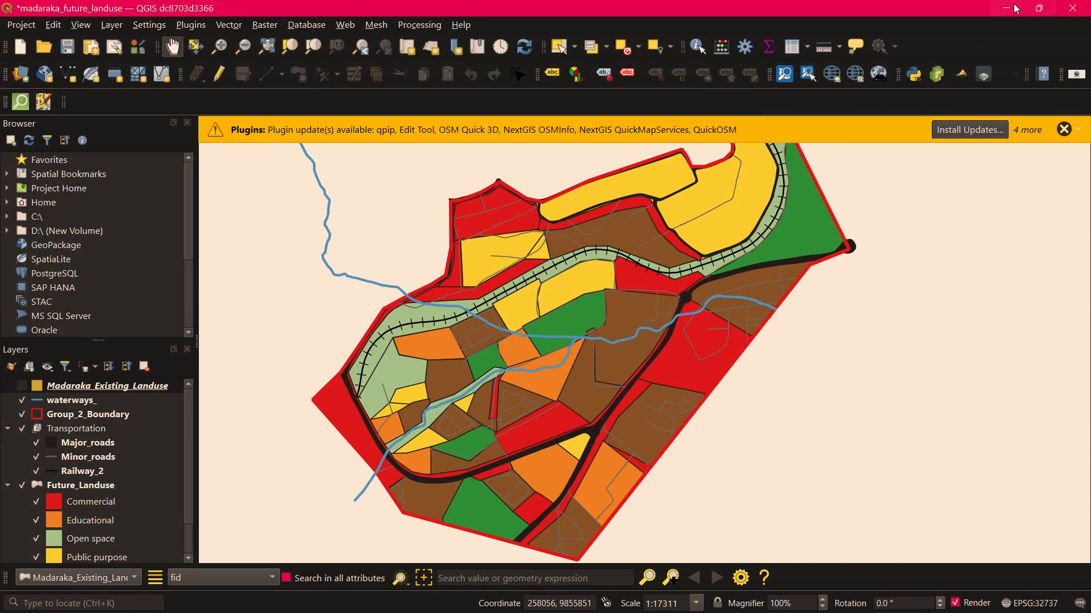
left_click(1007, 3)
scroll(627, 436, "down", 7)
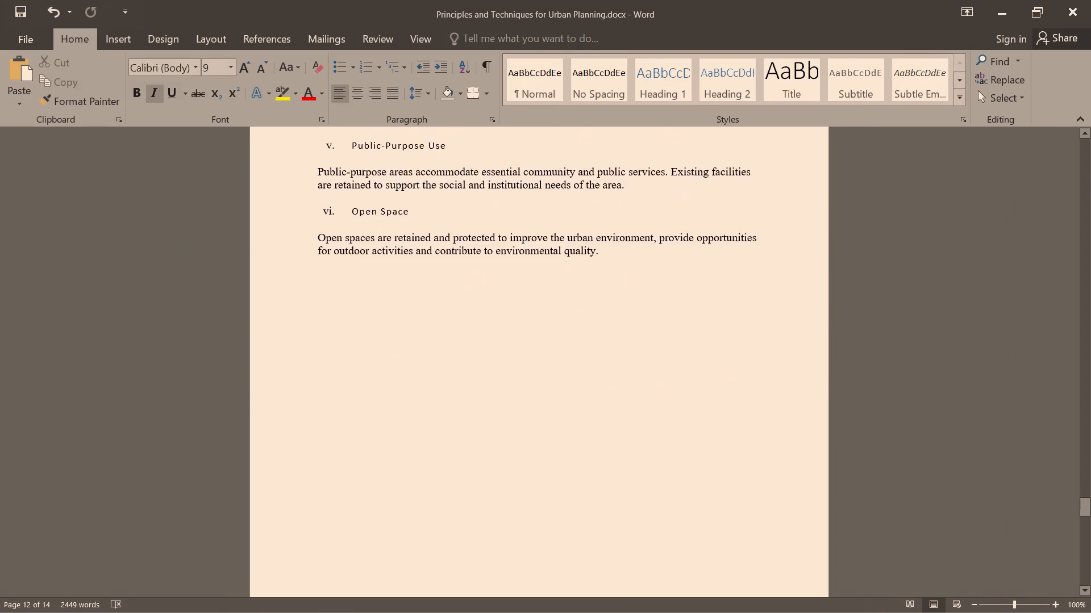
scroll(627, 443, "down", 16)
scroll(653, 460, "up", 3)
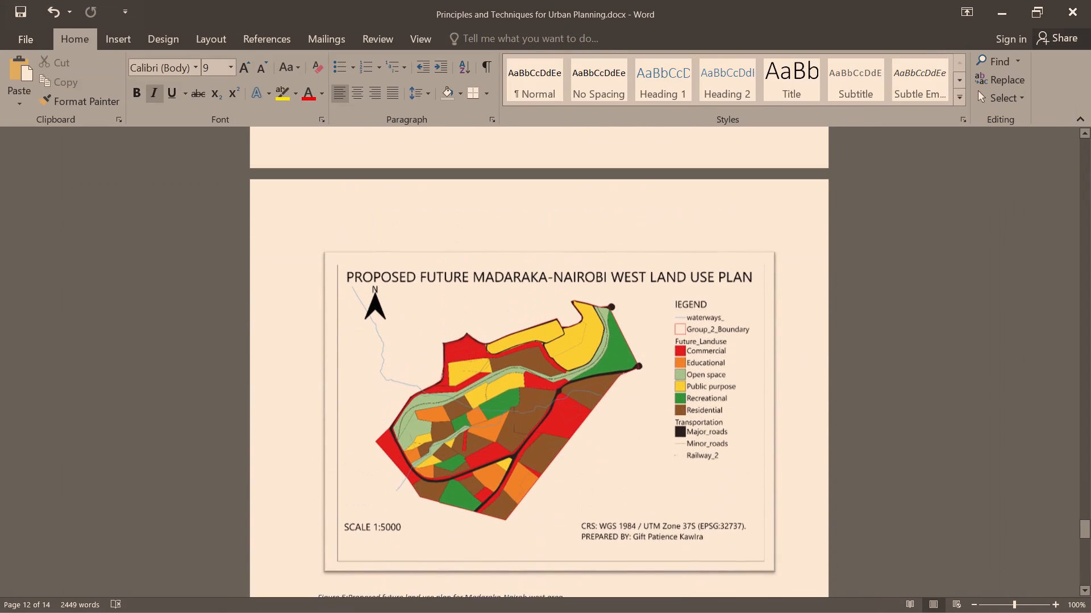
scroll(596, 433, "down", 1)
right_click(586, 415)
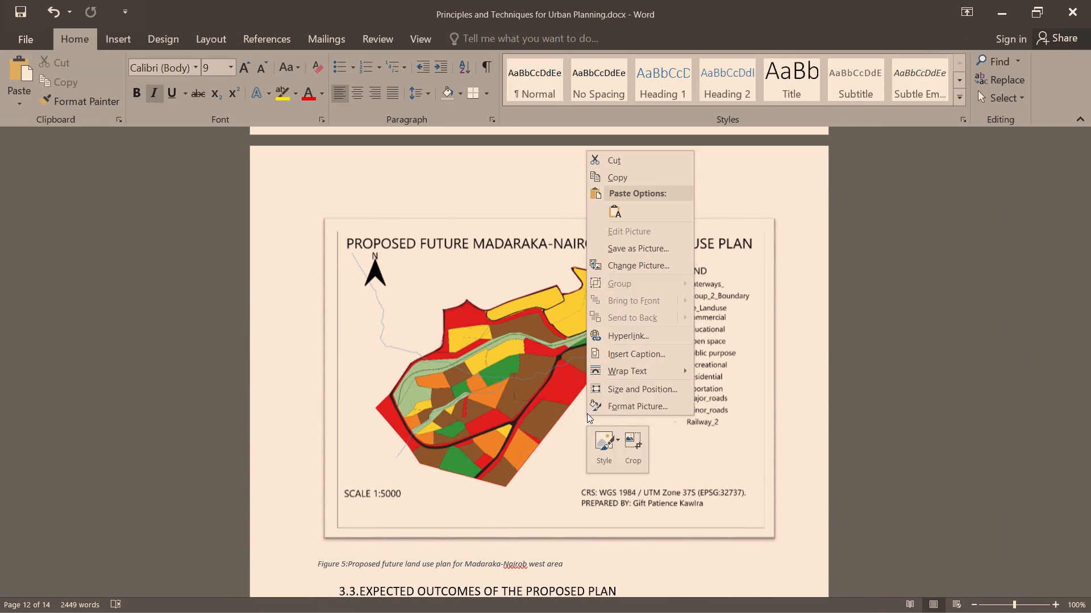
left_click(652, 262)
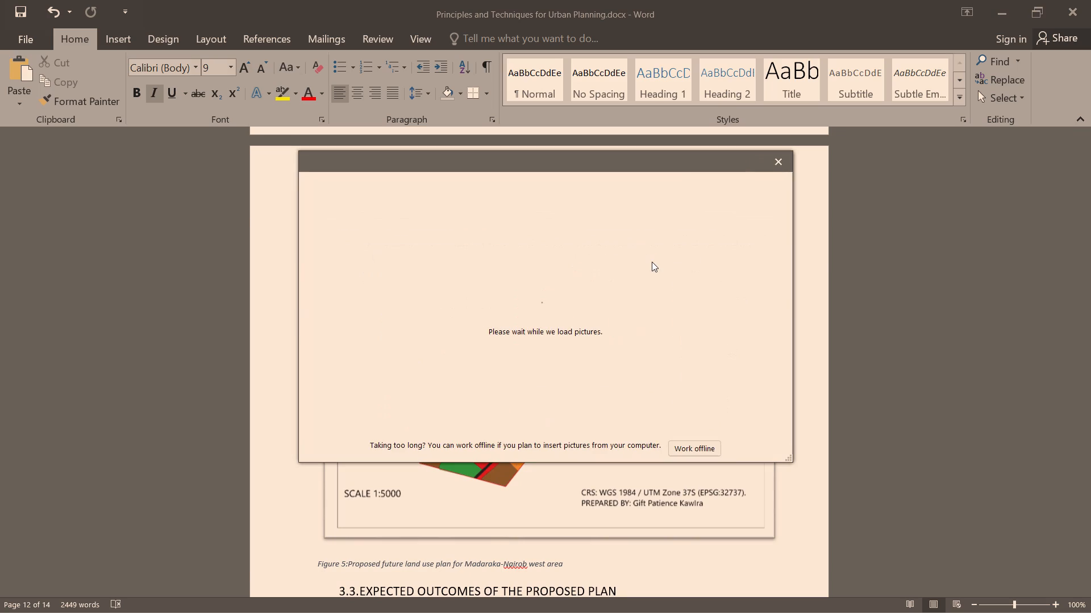
left_click(473, 232)
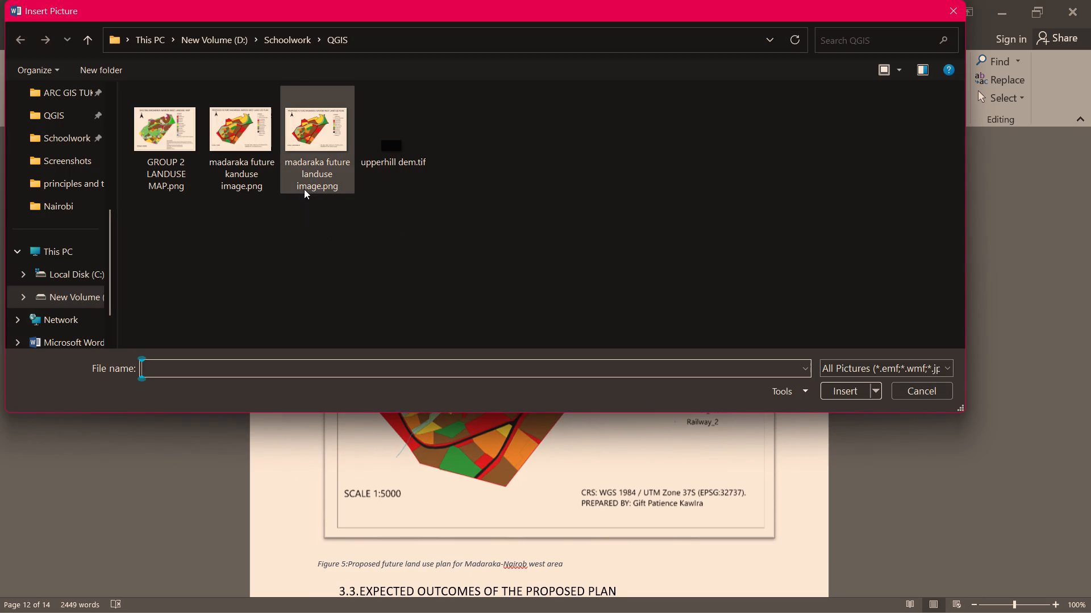
left_click(320, 136)
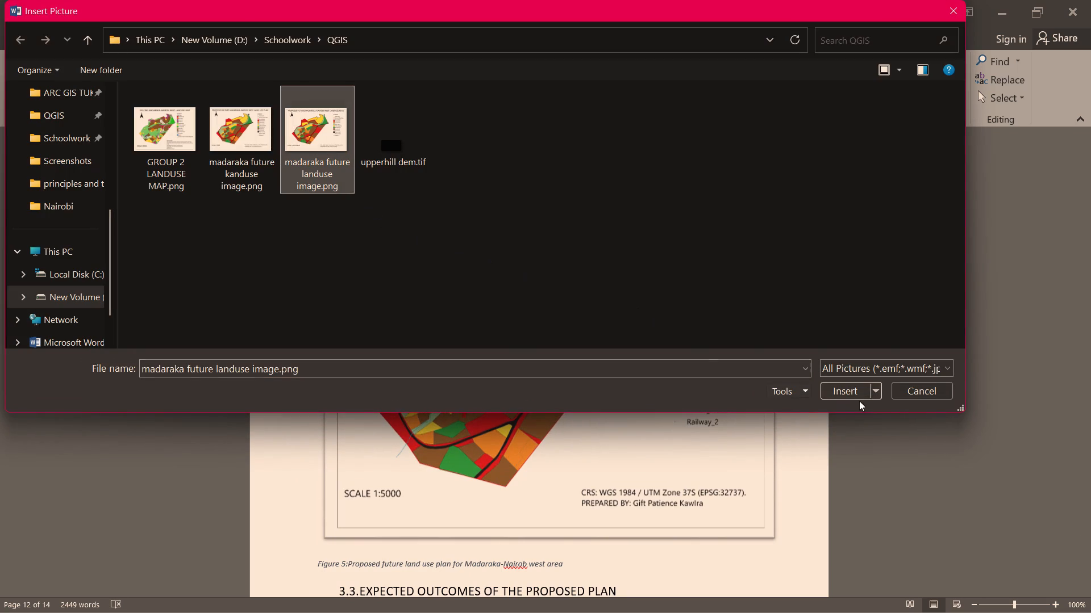
left_click(850, 388)
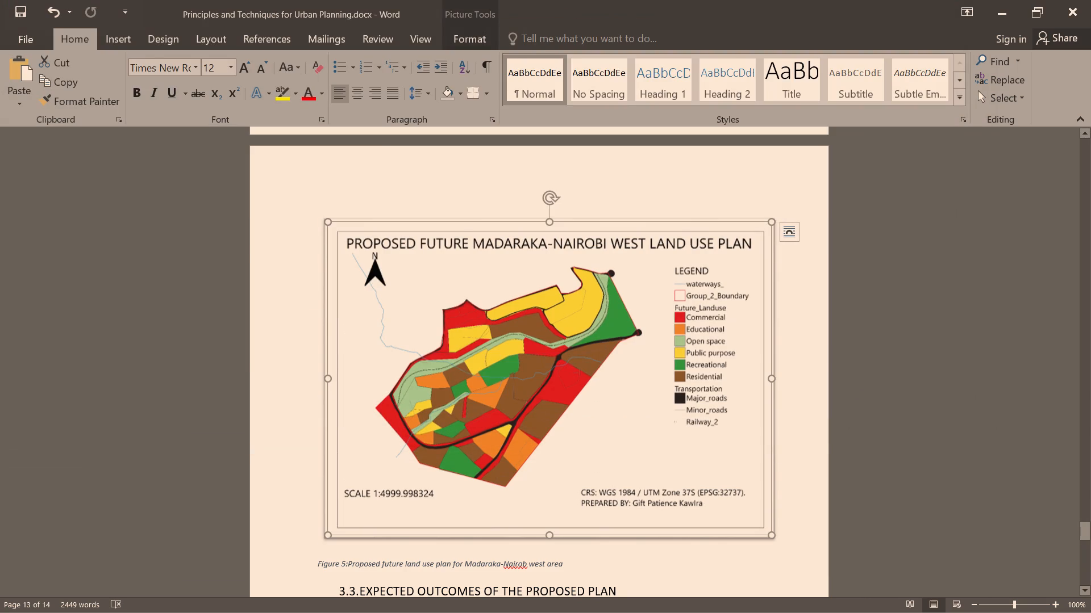
left_click(865, 320)
Correct the misspelled place name in the Figure 5 caption to read Madaraka-Nairobi.
scroll(867, 323, "down", 1)
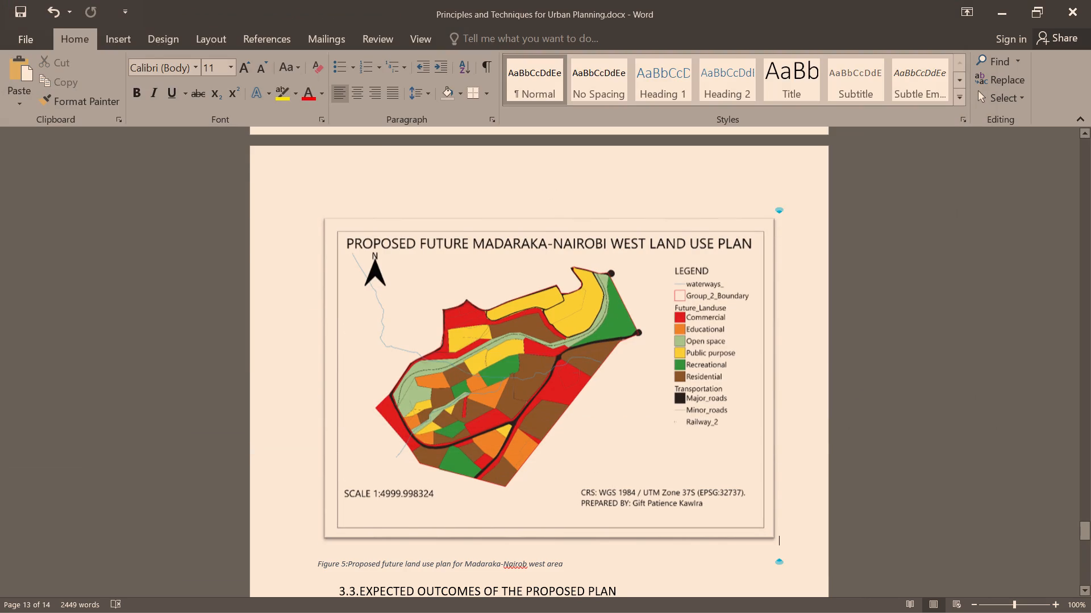
scroll(868, 325, "down", 1)
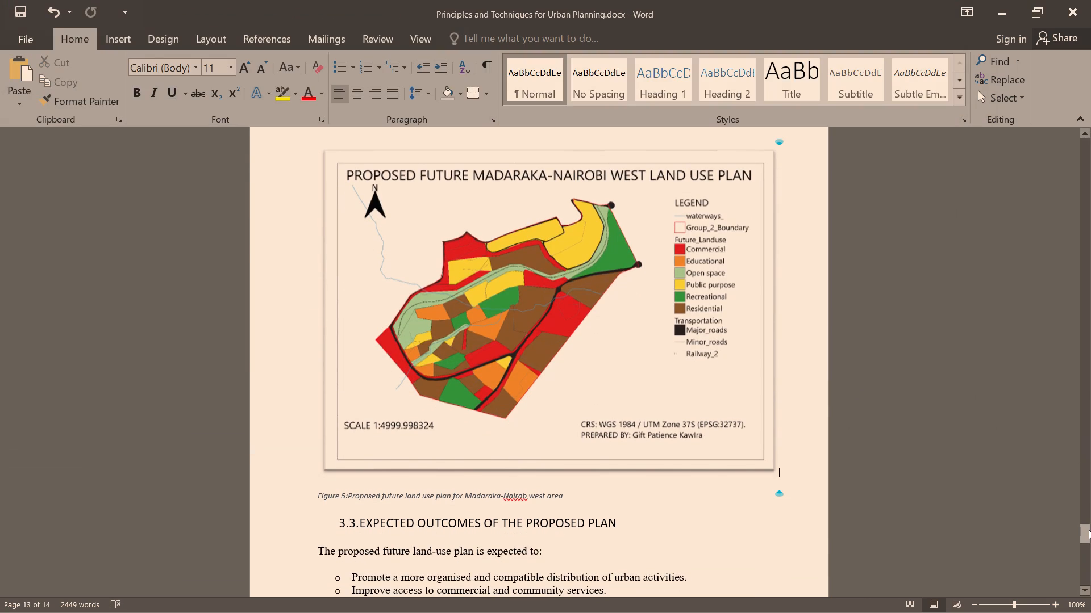
left_click_drag(1089, 530, 1088, 540)
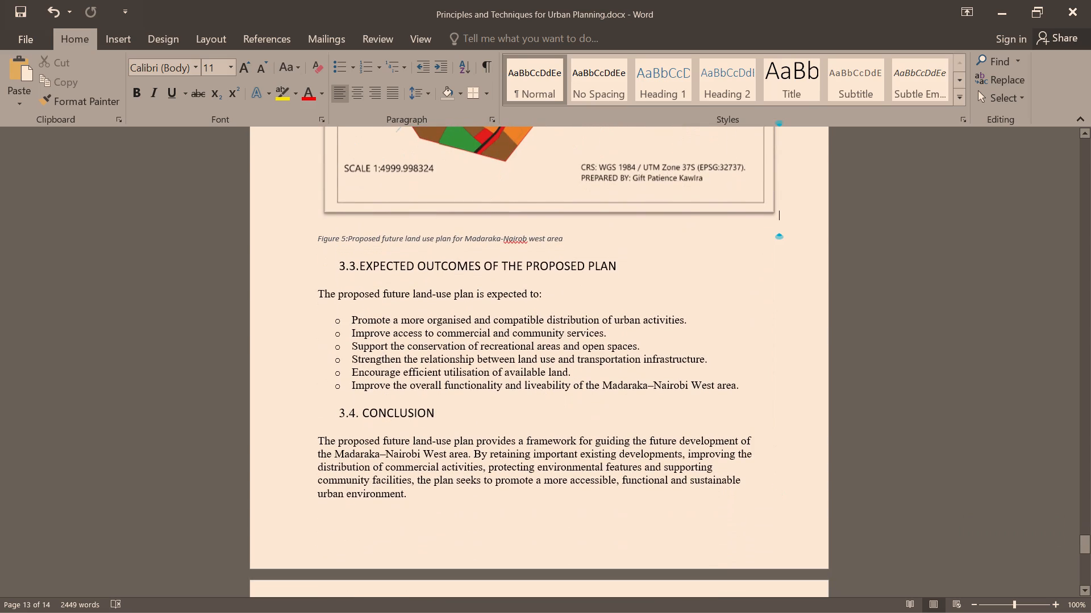
left_click(527, 237)
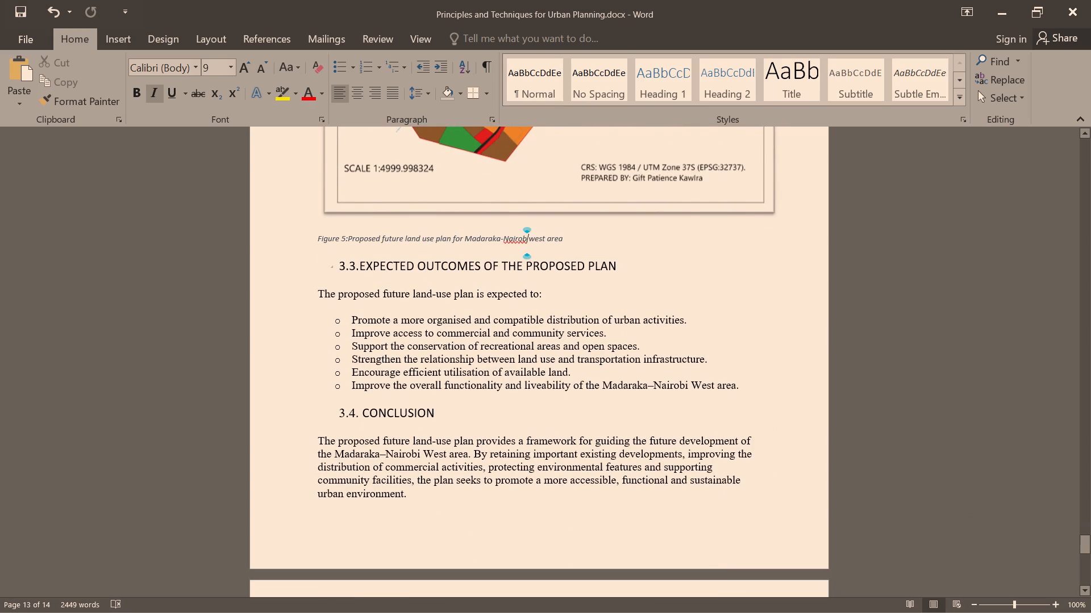
key("i")
Look through the report from the conclusion's end back through the topographical and soil sections and table of contents to the cover page.
scroll(672, 283, "down", 12)
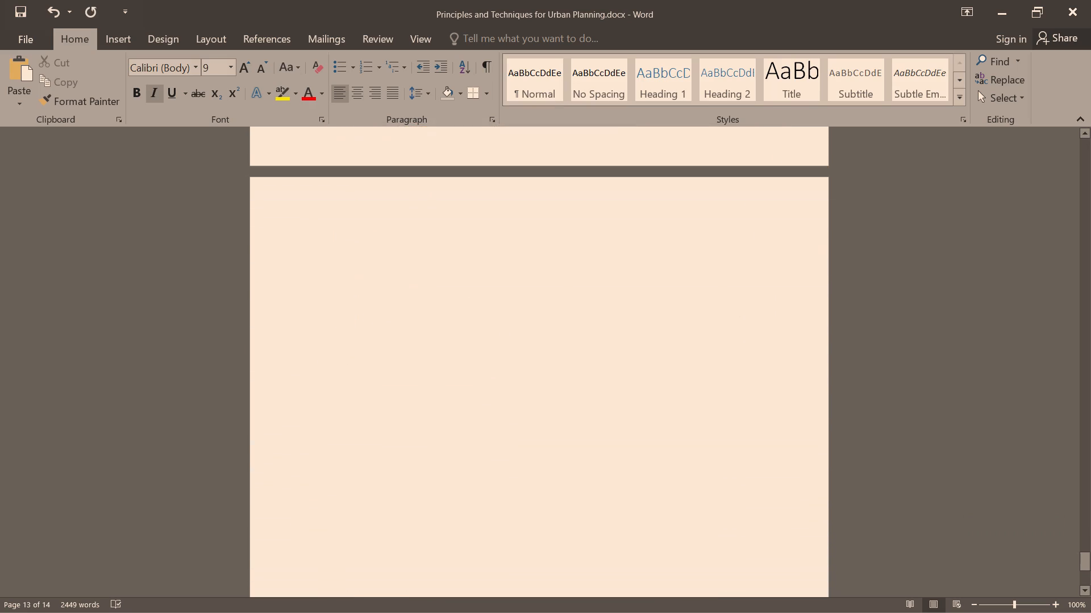
scroll(673, 301, "up", 7)
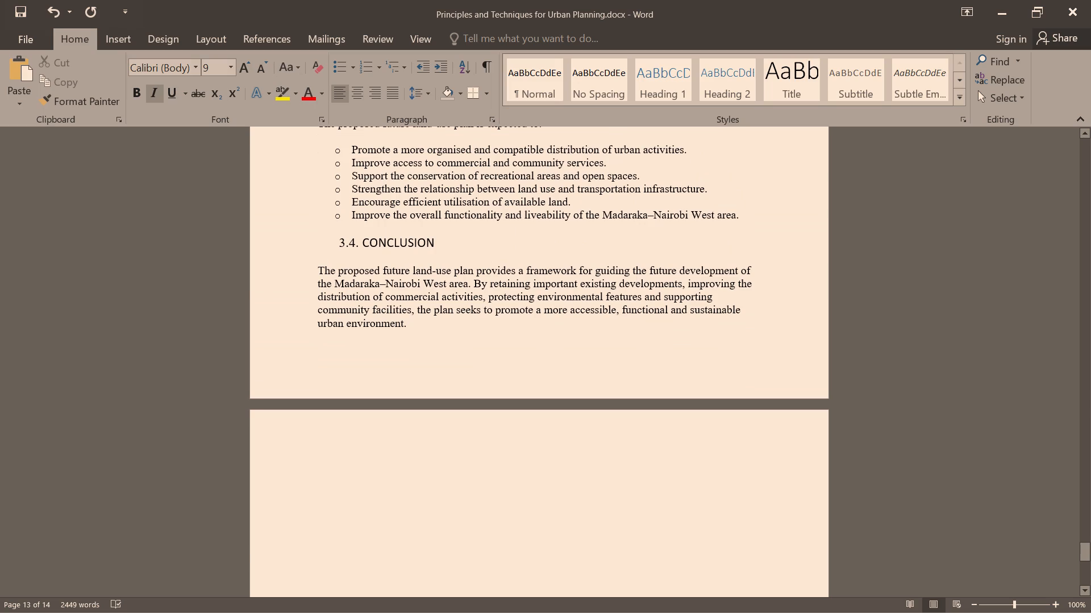
left_click_drag(1084, 549, 1090, 424)
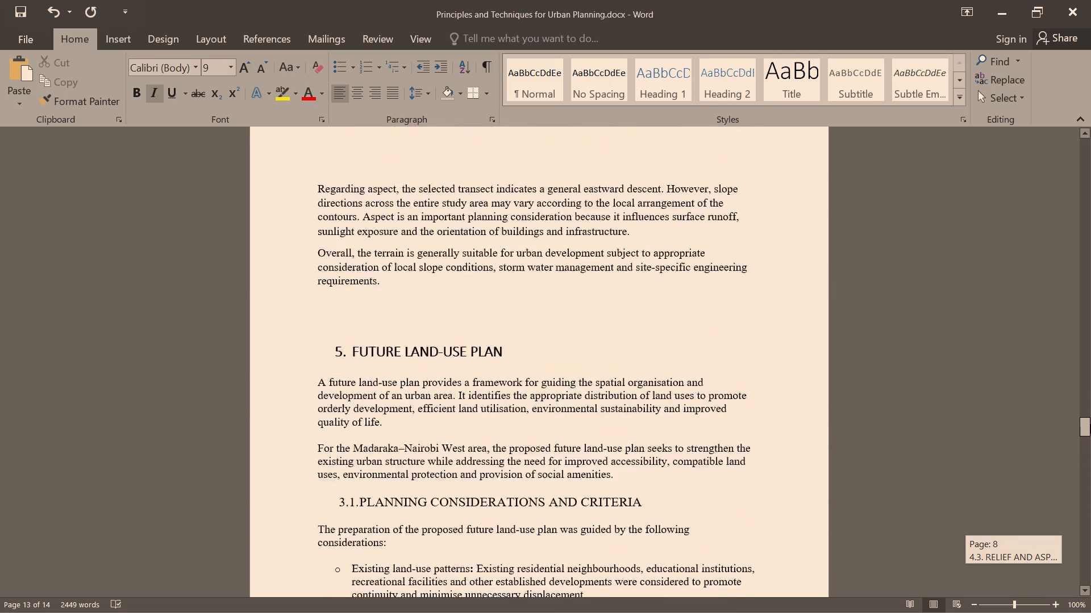
left_click_drag(1090, 424, 1090, 381)
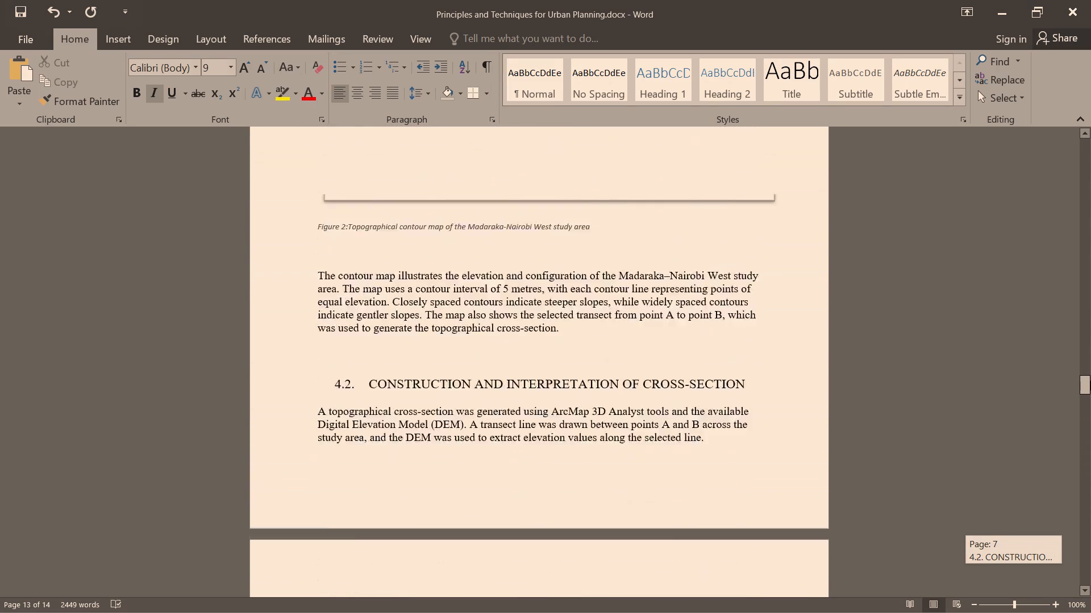
left_click_drag(1090, 381, 1089, 329)
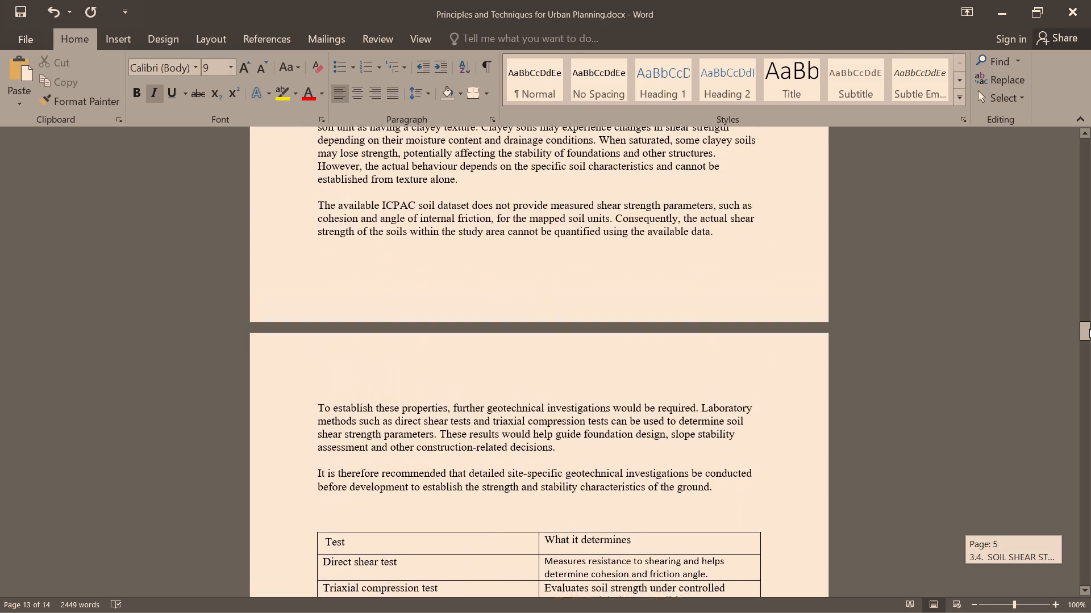
left_click_drag(1089, 329, 1087, 322)
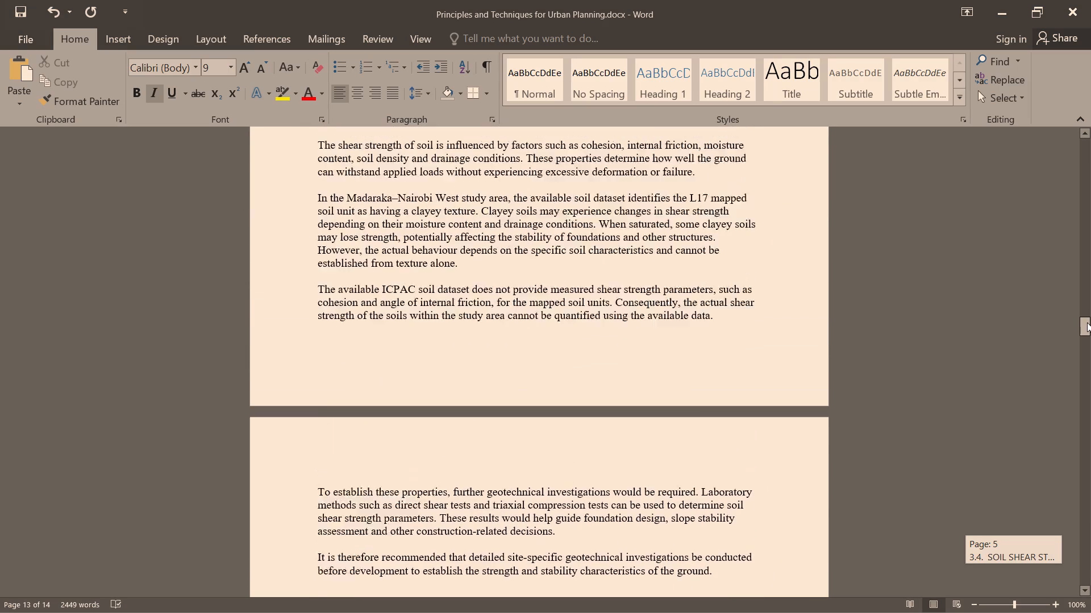
left_click_drag(1087, 322, 1088, 270)
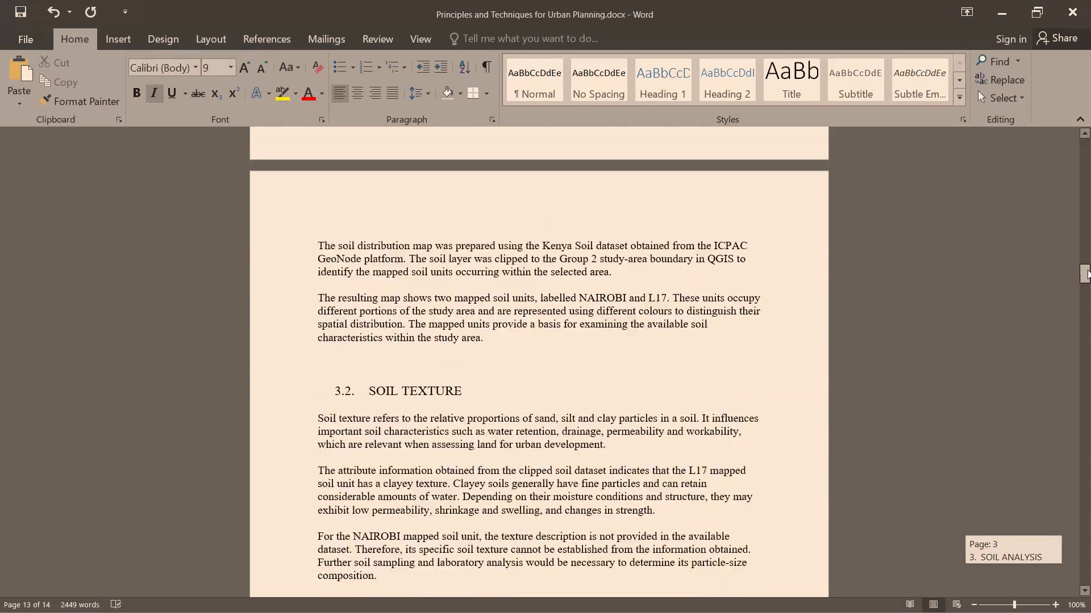
left_click_drag(1088, 270, 1090, 234)
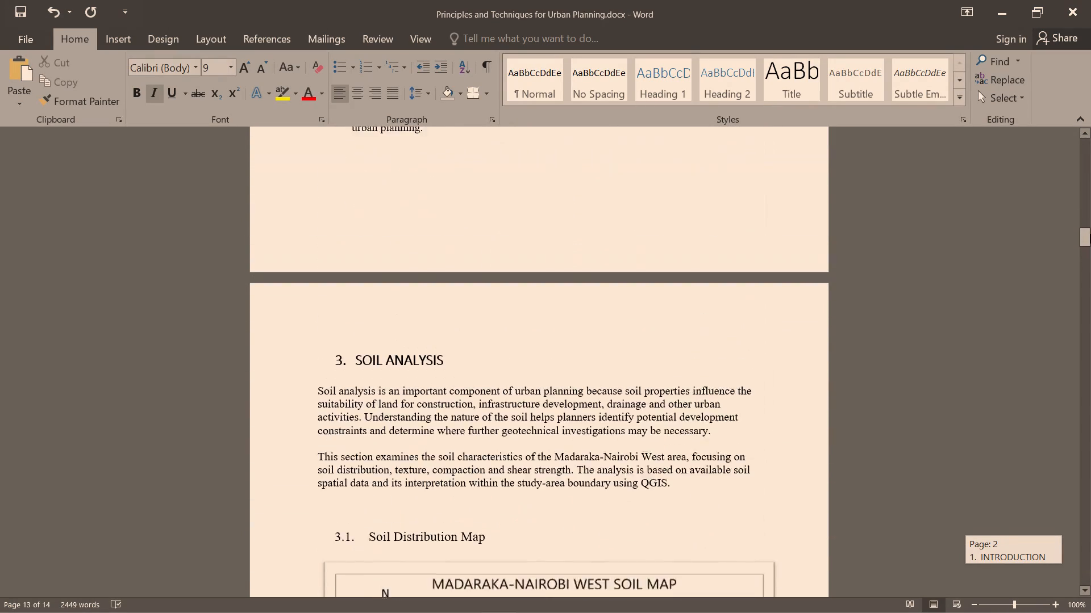
left_click_drag(1090, 234, 1090, 174)
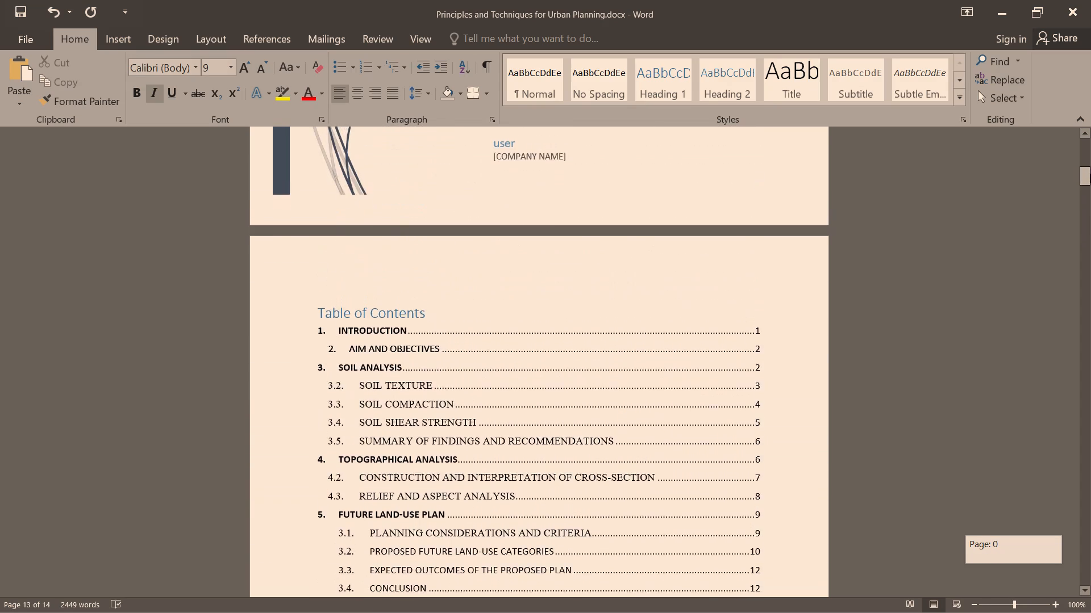
left_click_drag(1090, 174, 1090, 140)
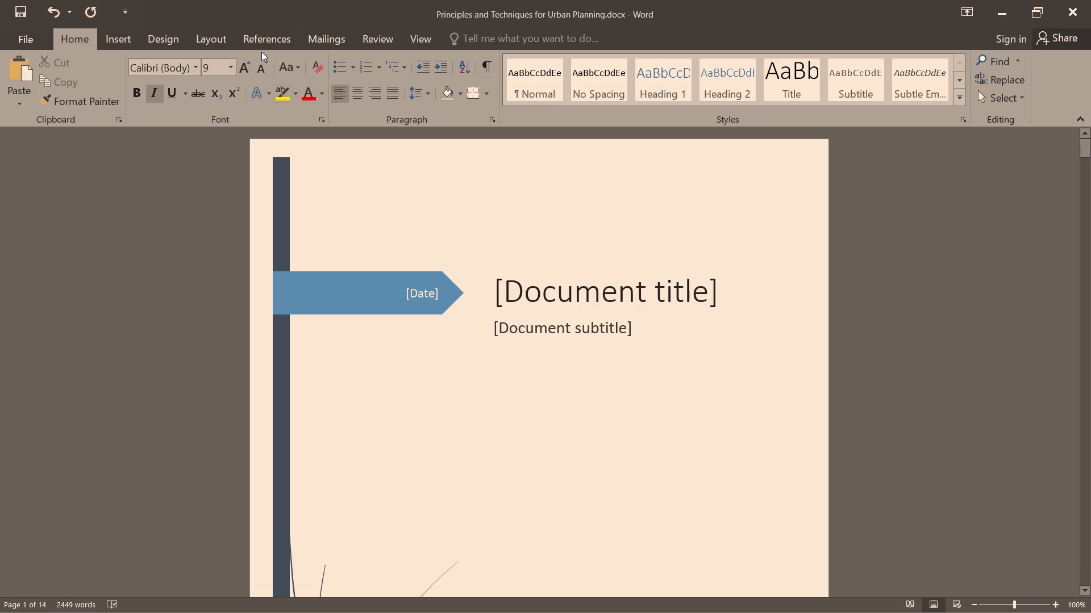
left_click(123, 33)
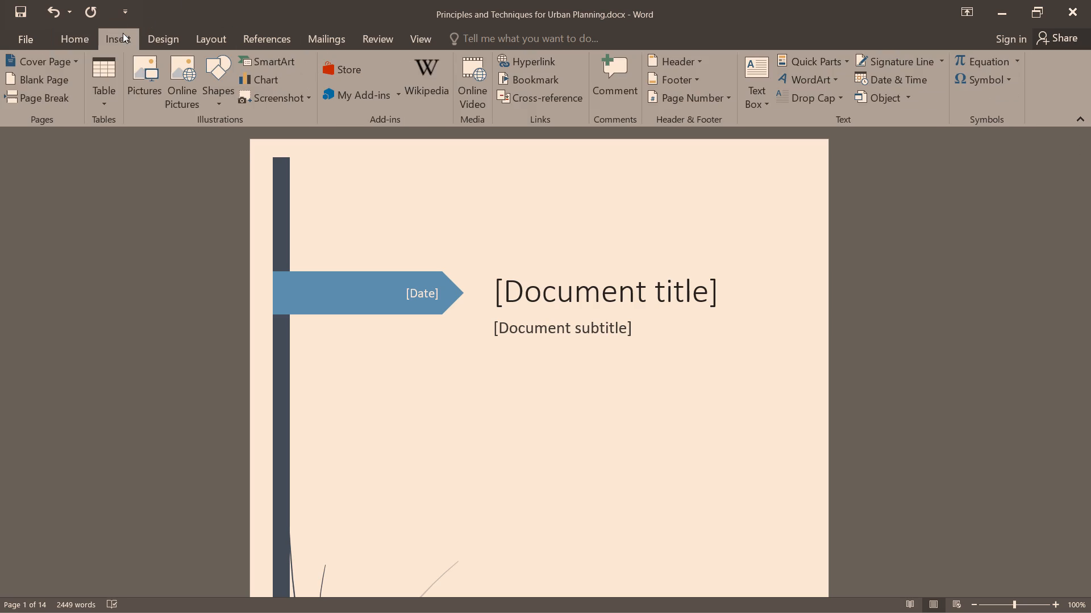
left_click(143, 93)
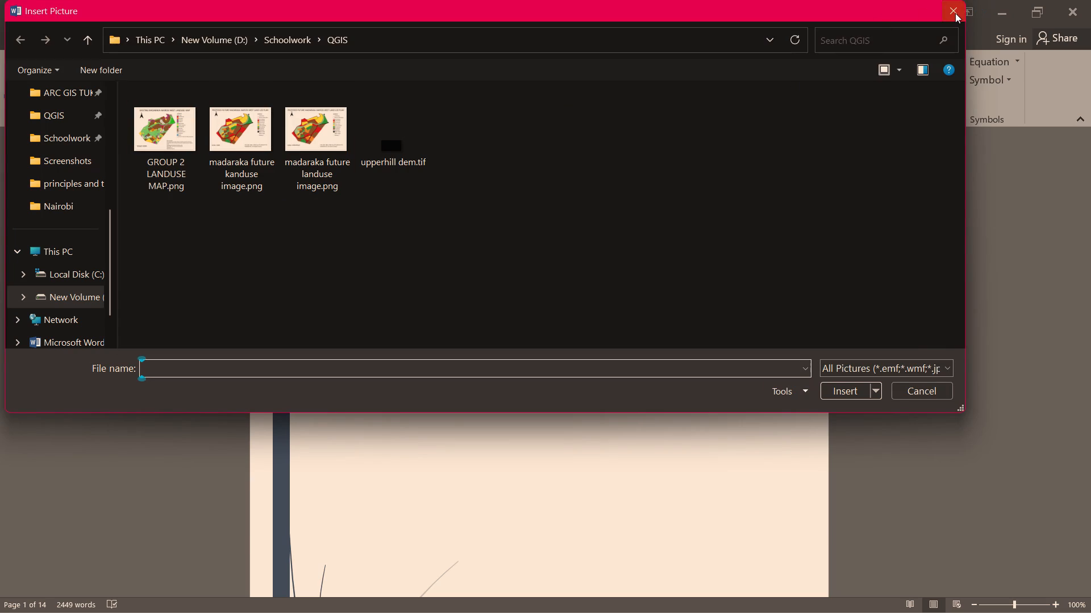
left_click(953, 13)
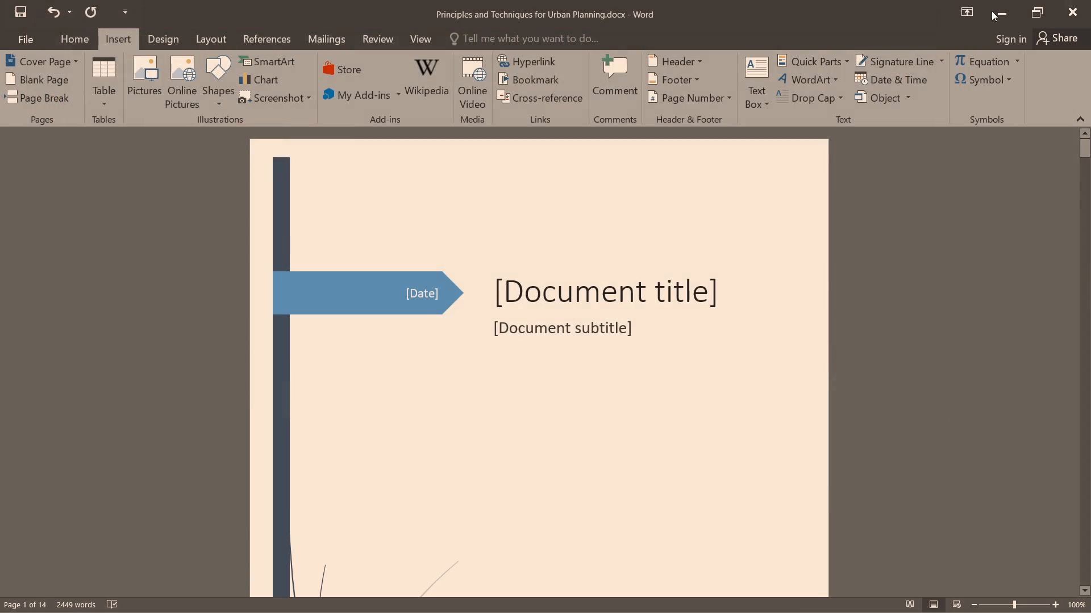
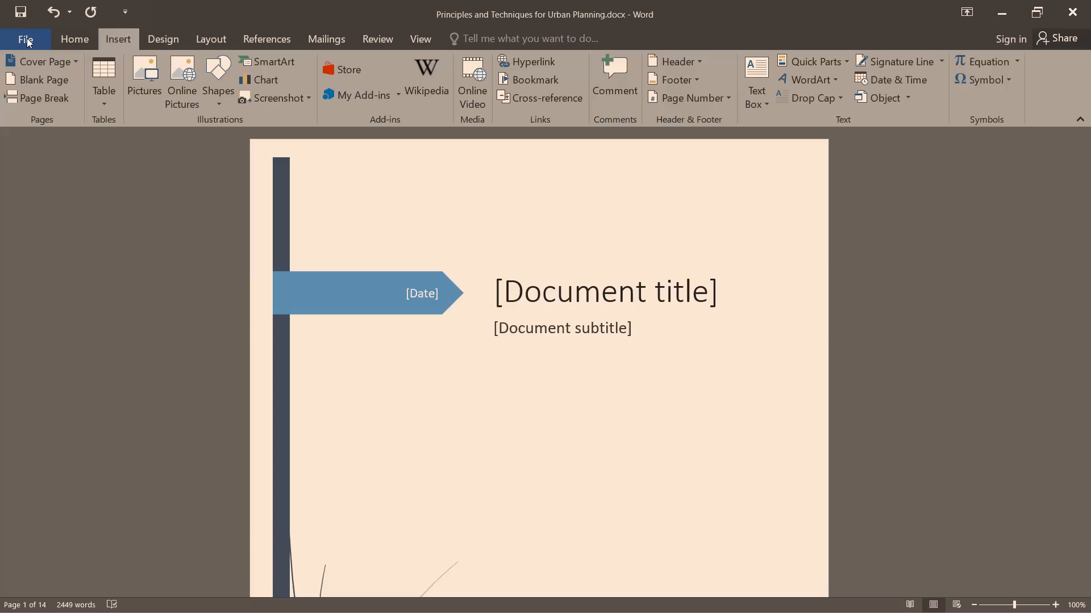
Save the urban planning report.
left_click(20, 8)
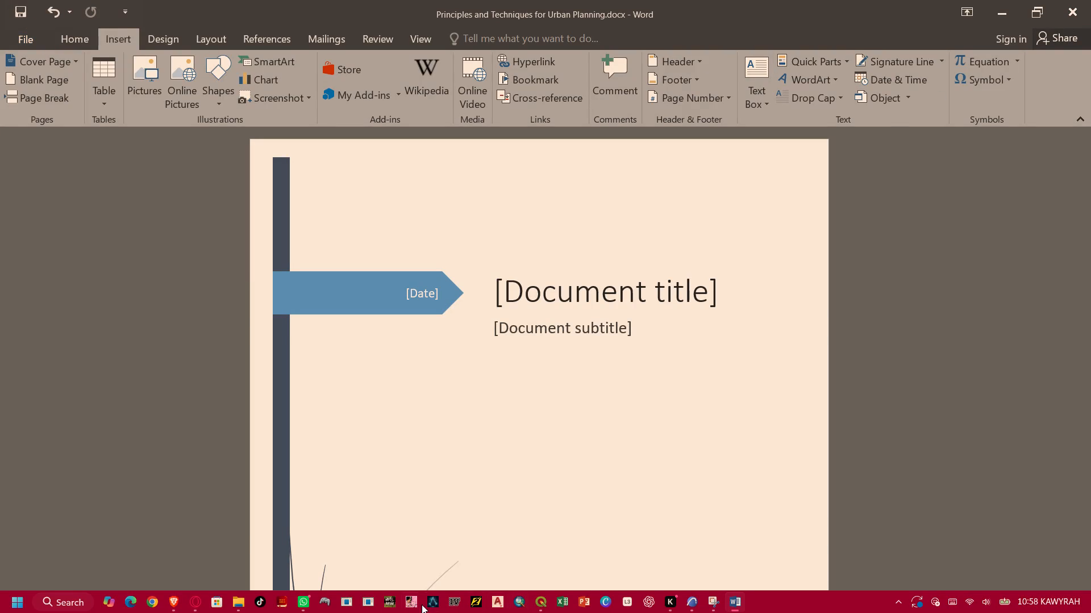
Switch to the Opera GX browser and search for images of The Technical University Of Kenya in a new tab.
left_click(193, 601)
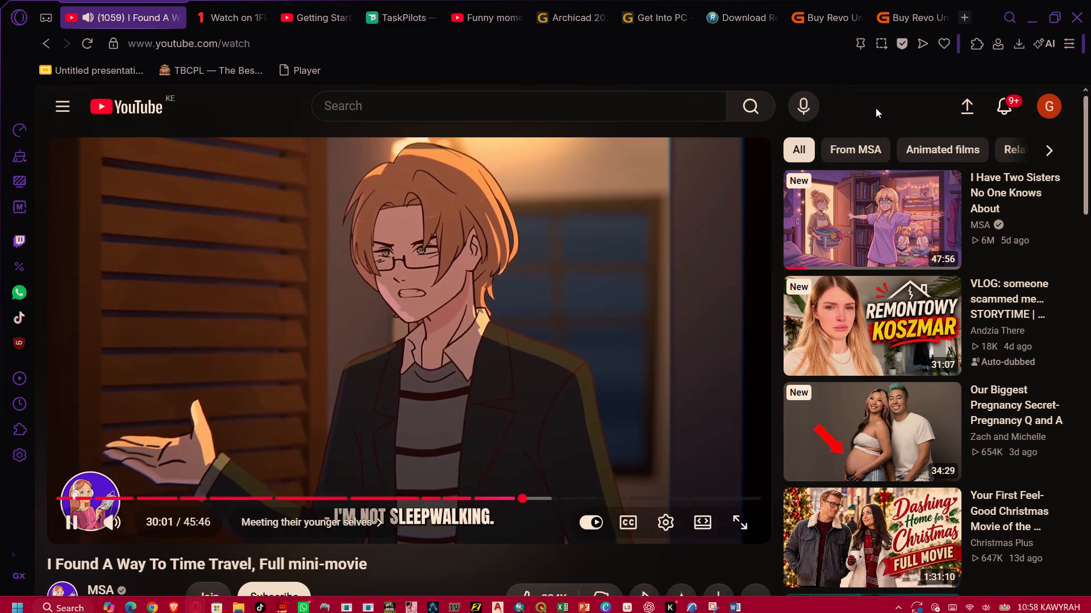
left_click(965, 15)
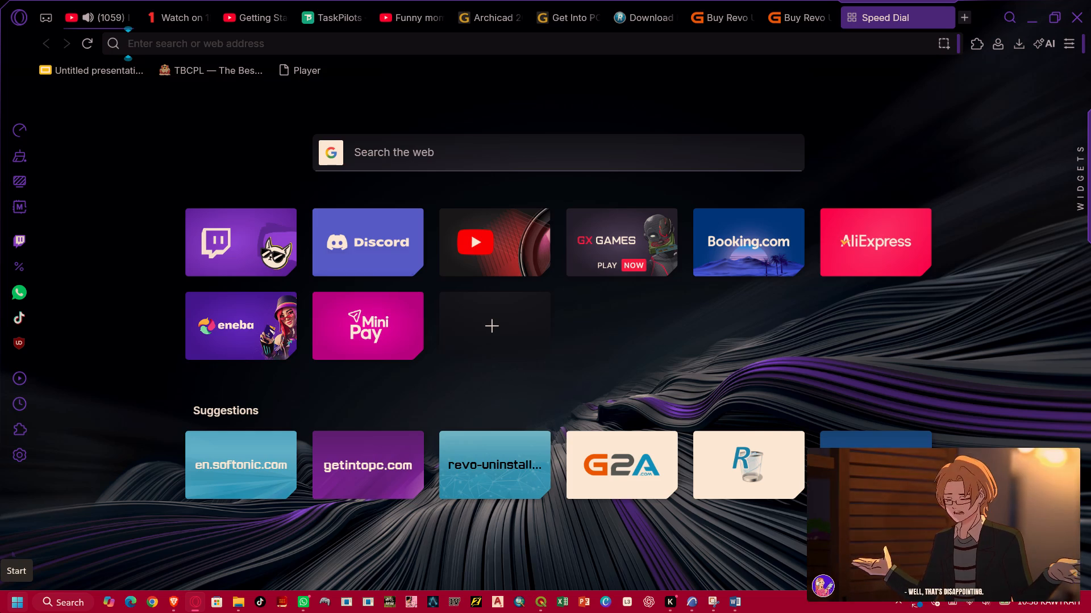
left_click(405, 153)
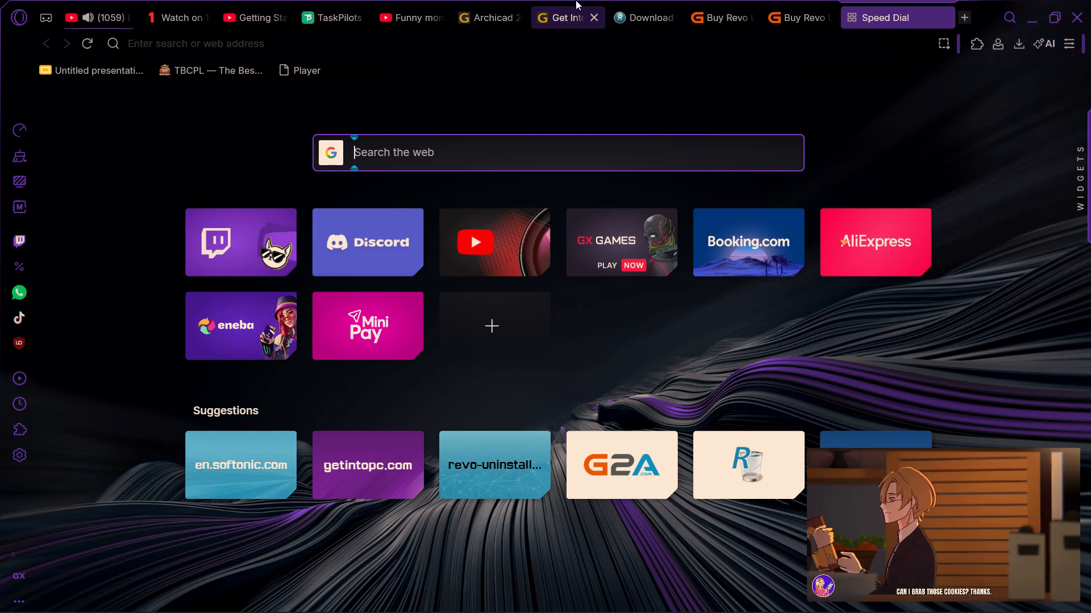
type("TECHNICAL")
key("space")
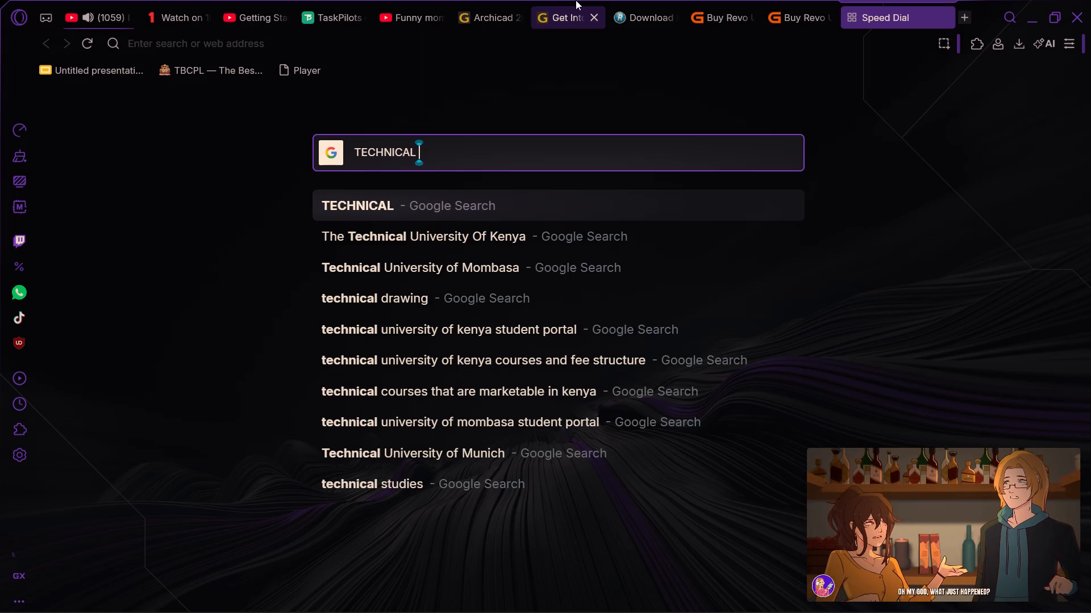
left_click(462, 230)
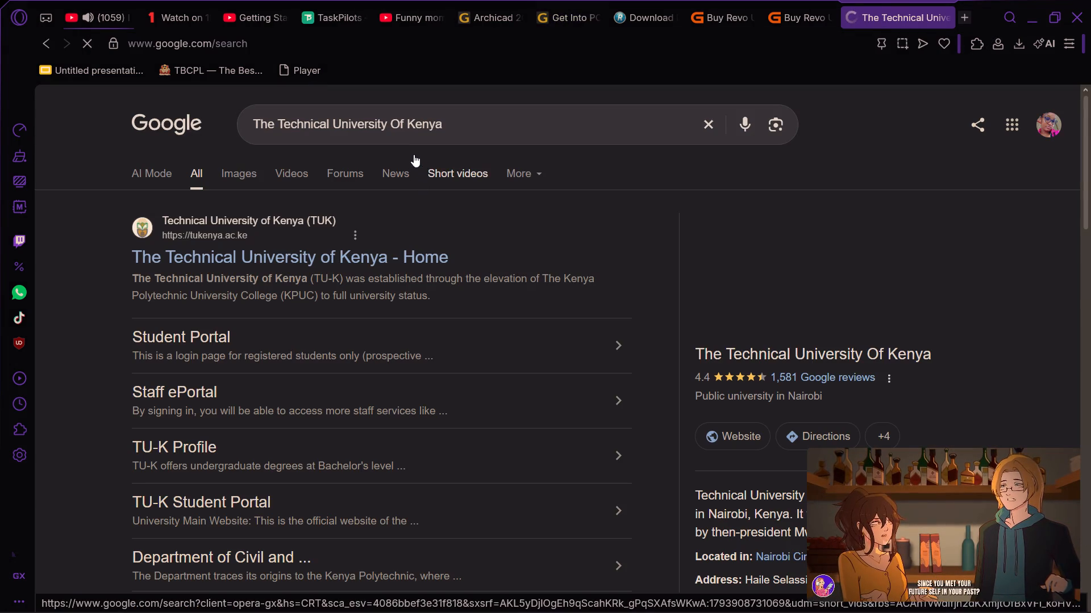
left_click(238, 167)
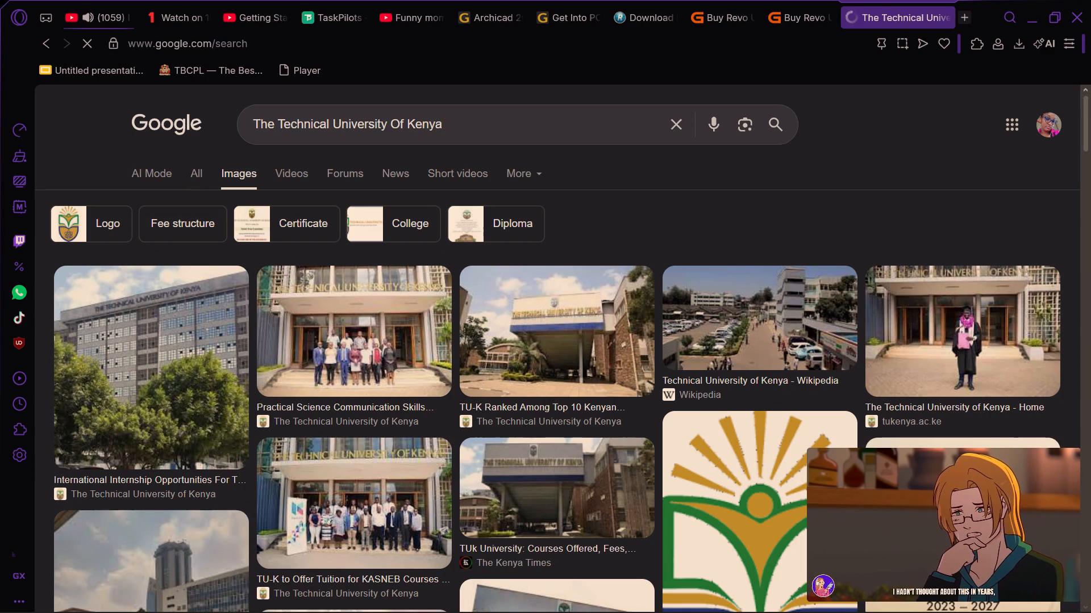
Browse the image results for the university's logo, previewing the Music In Africa and YouTube versions.
scroll(561, 383, "down", 2)
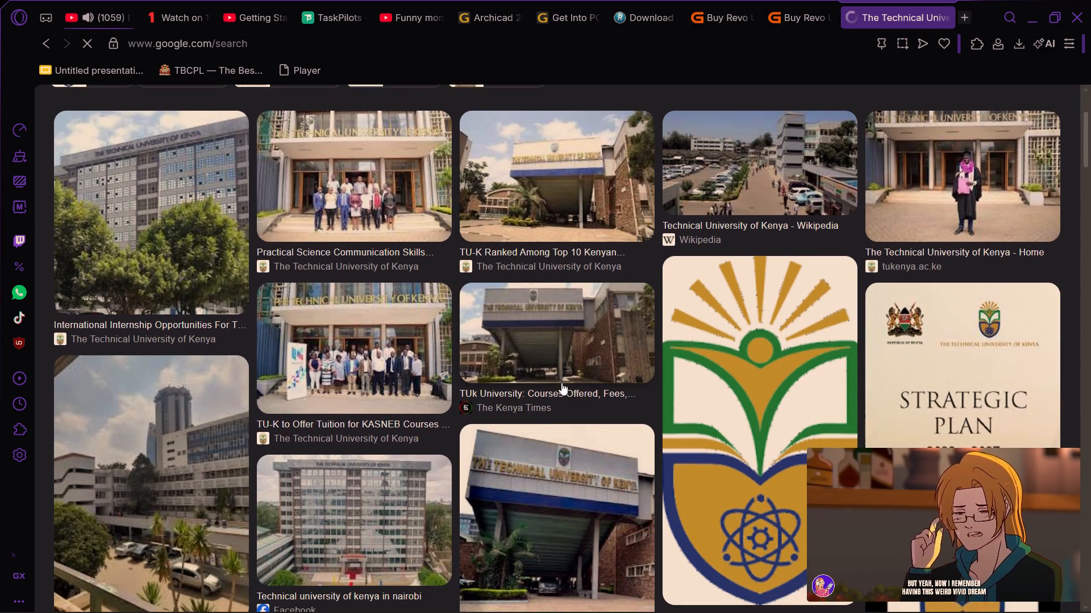
scroll(563, 393, "down", 6)
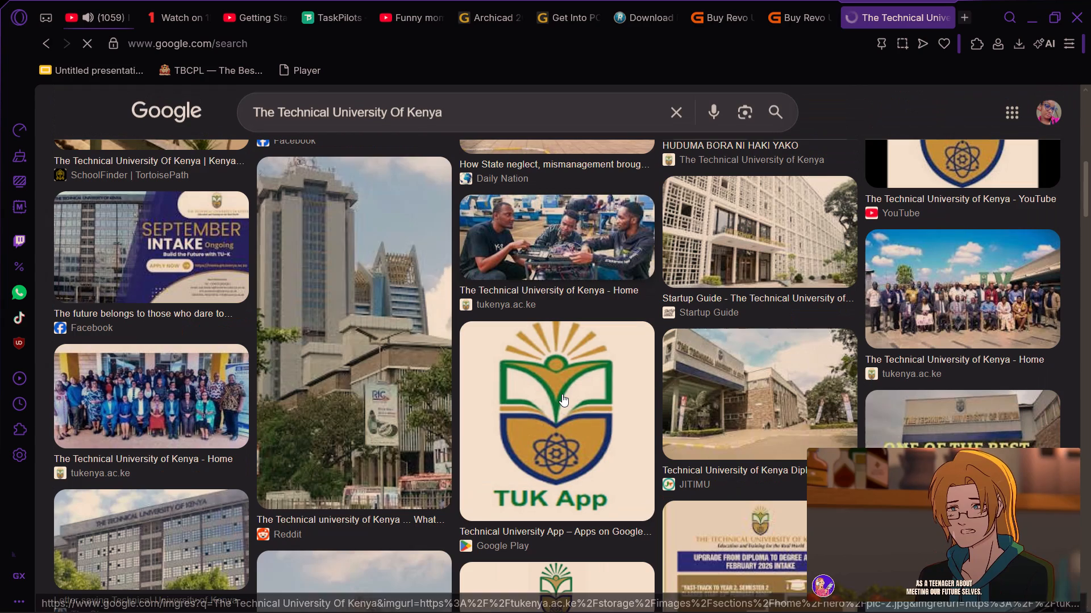
scroll(562, 394, "down", 5)
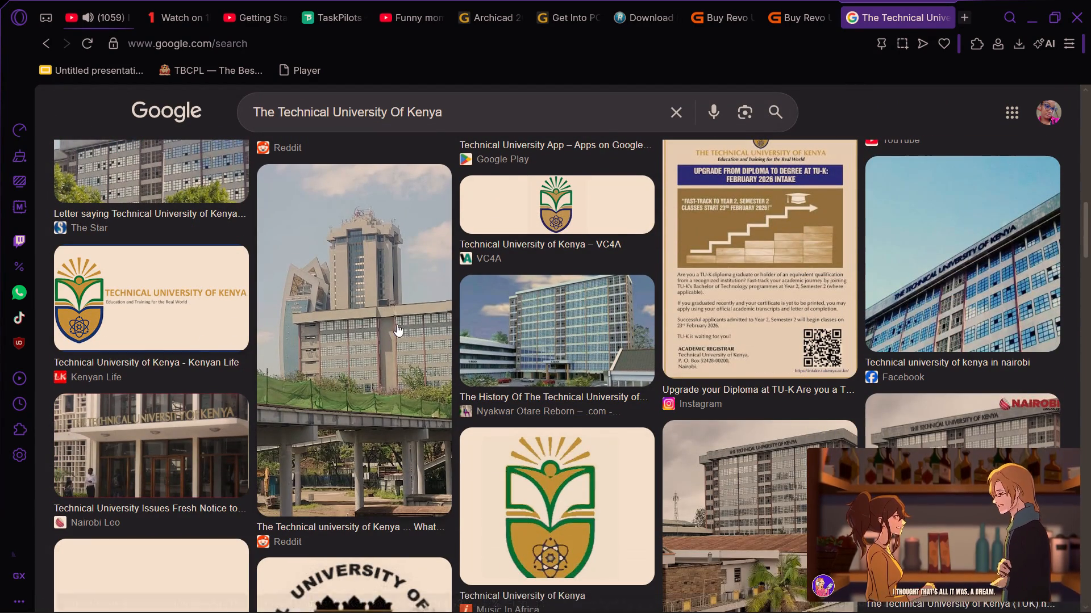
scroll(458, 324, "down", 2)
left_click(561, 364)
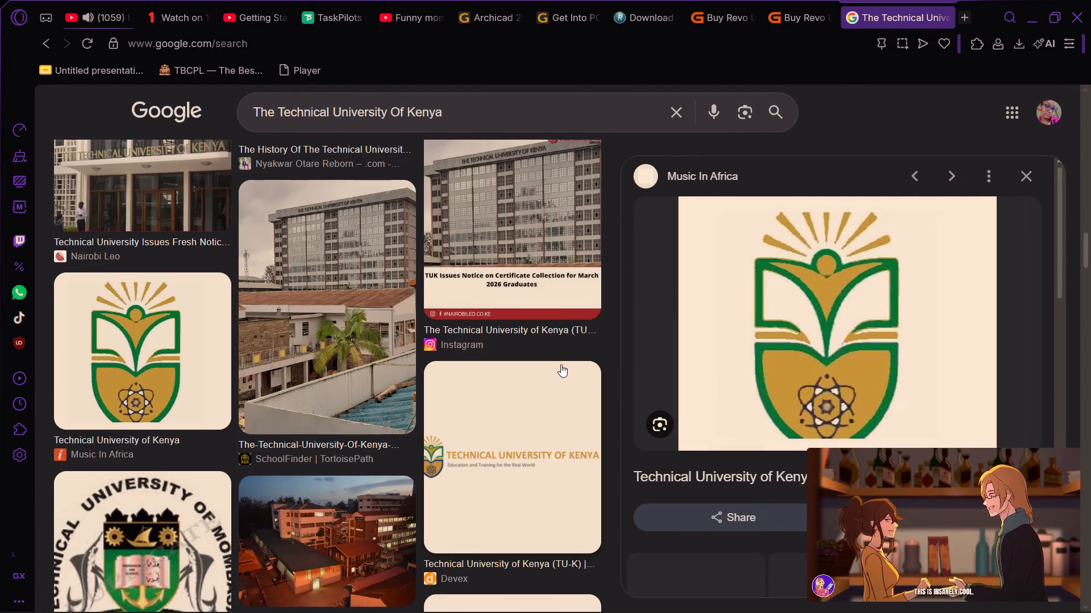
scroll(439, 332, "up", 5)
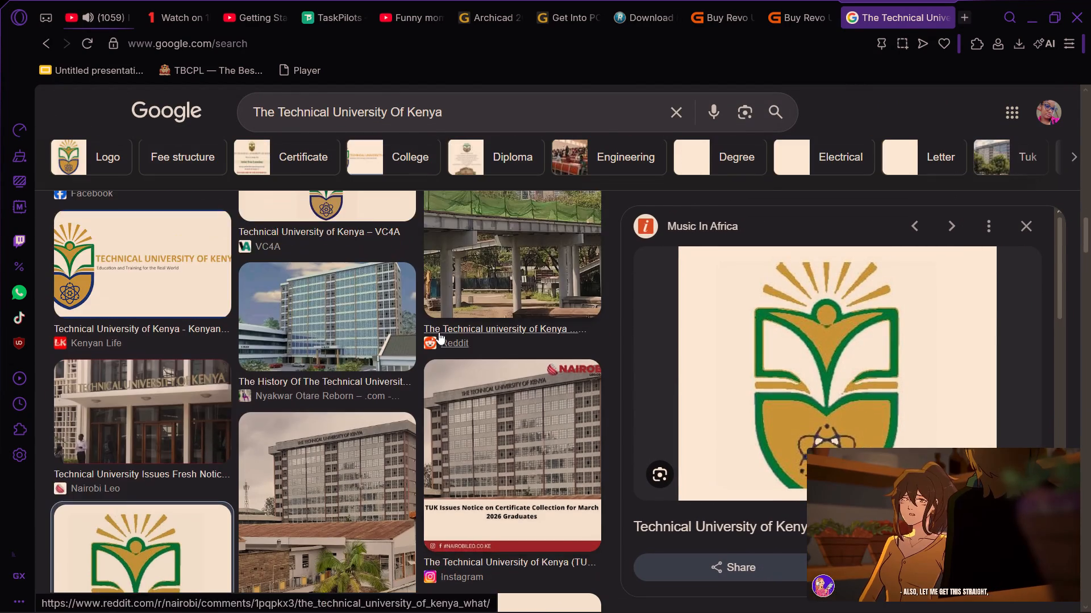
scroll(439, 332, "up", 9)
scroll(439, 332, "down", 2)
scroll(439, 332, "up", 3)
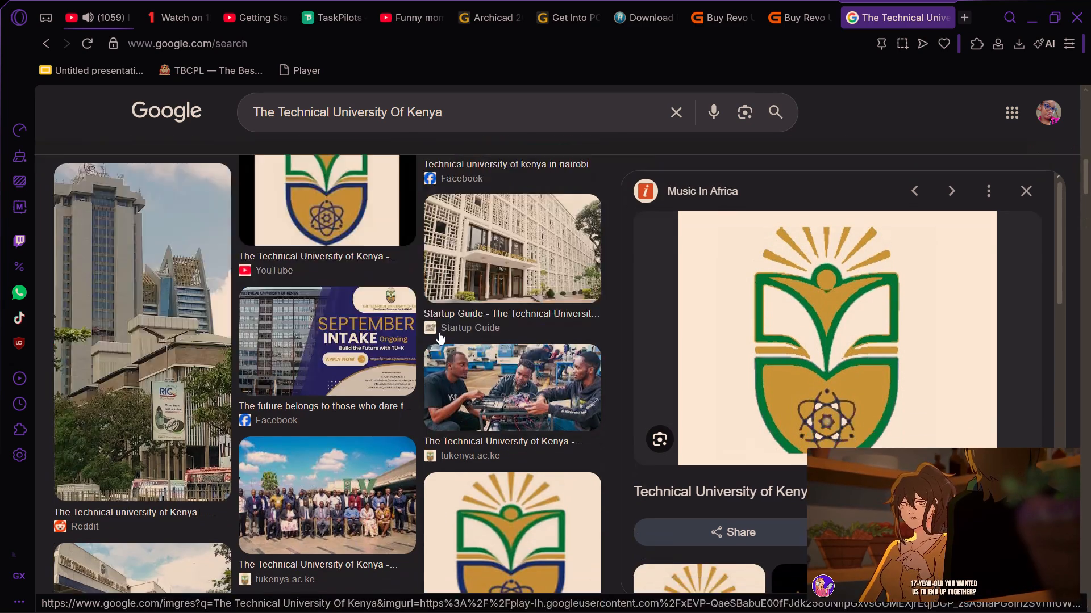
scroll(439, 332, "up", 6)
scroll(439, 333, "down", 3)
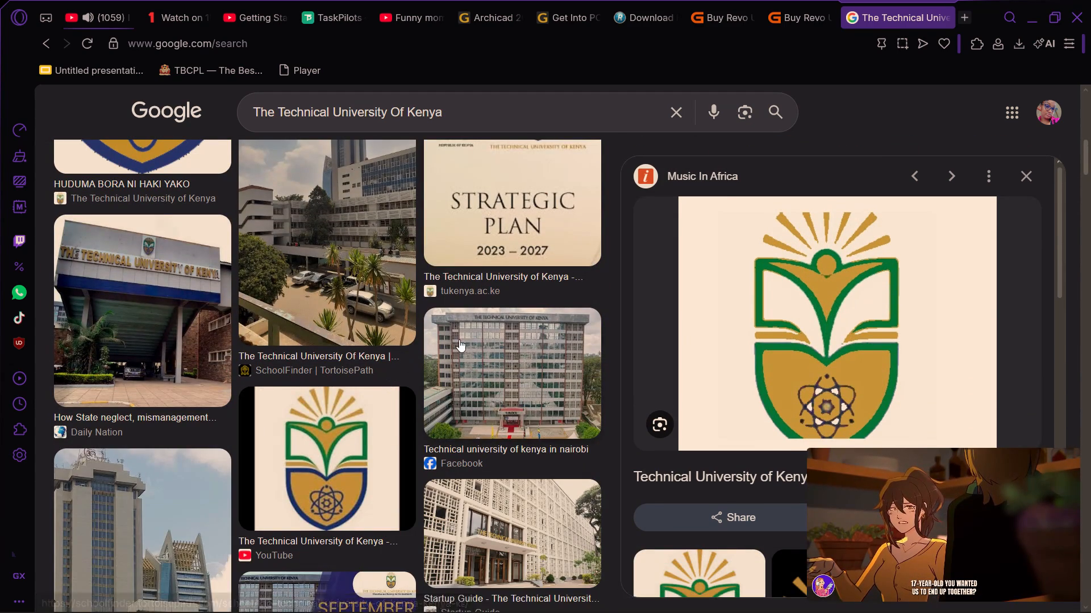
left_click(357, 477)
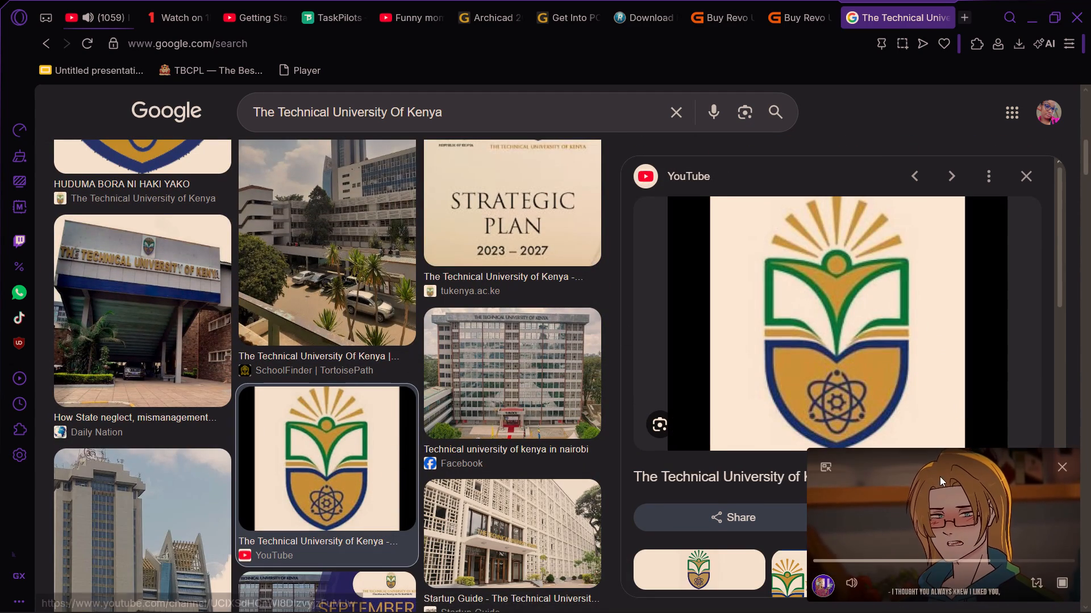
Move the floating video off the preview, open the logo's YouTube source page and look over the university's channel.
left_click_drag(925, 471, 930, 531)
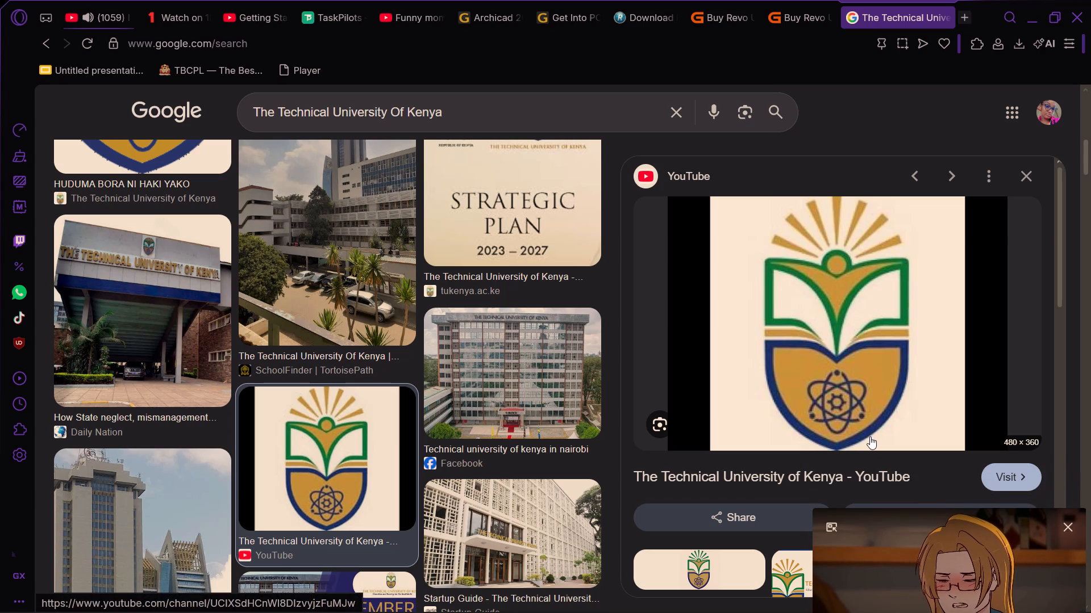
left_click(848, 369)
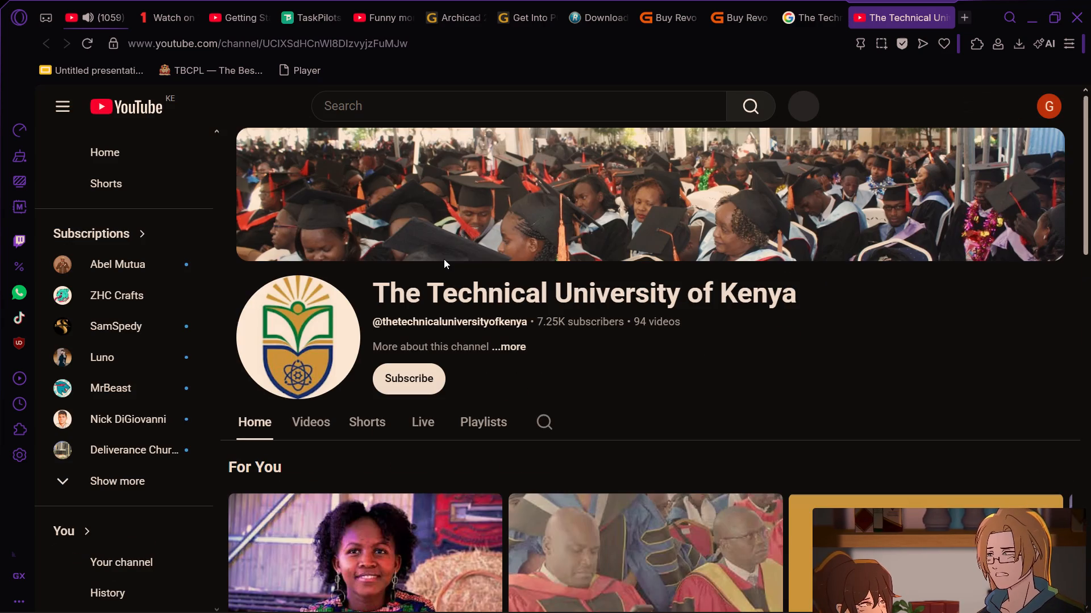
scroll(650, 319, "down", 3)
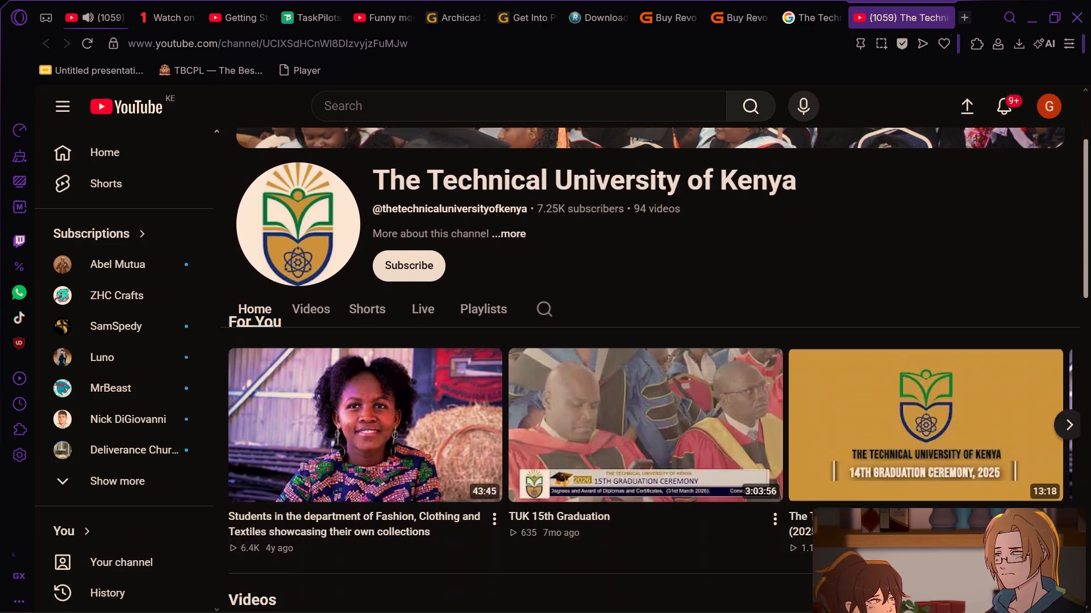
scroll(650, 319, "down", 2)
scroll(649, 317, "up", 8)
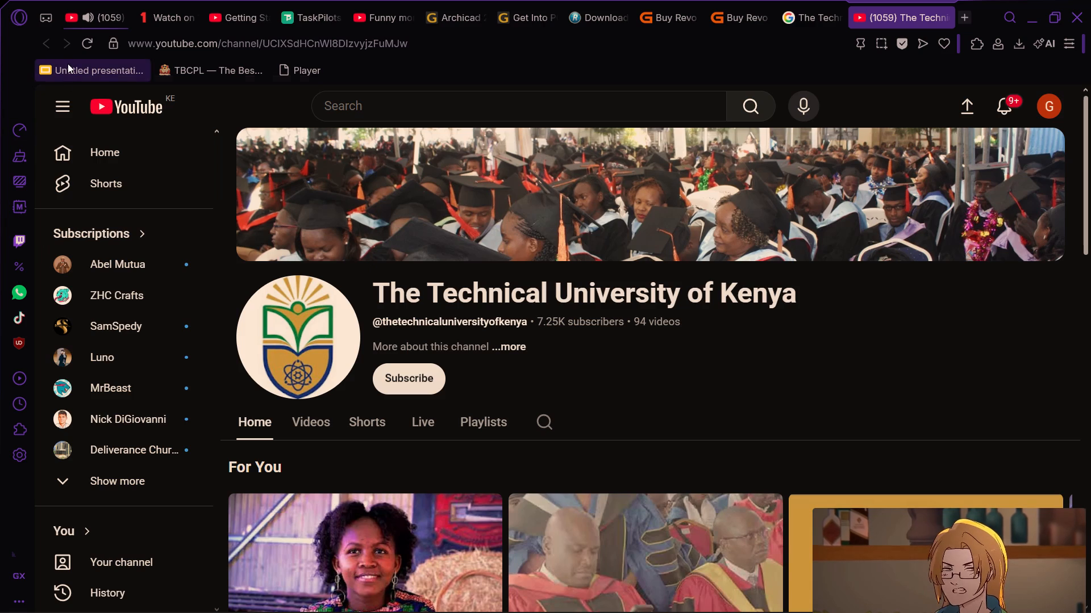
Return to the image results, find a suitable university logo and download it as tuk logo.png to the Pictures folder.
left_click(811, 12)
left_click(445, 115)
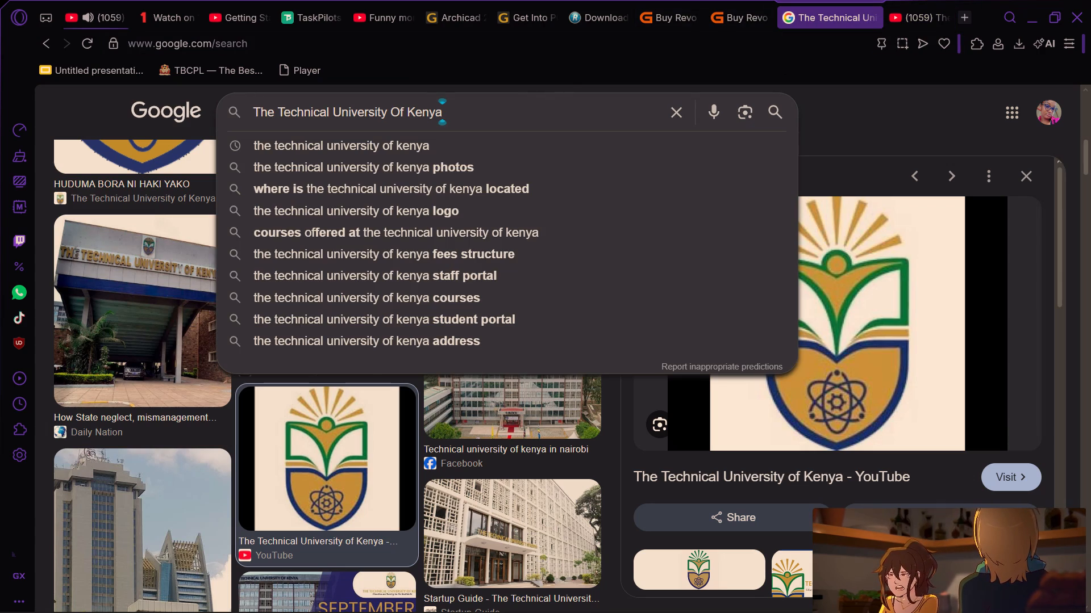
Refine the image search to The Technical University Of Kenya LOGO and open the source page of the university library's Facebook logo result.
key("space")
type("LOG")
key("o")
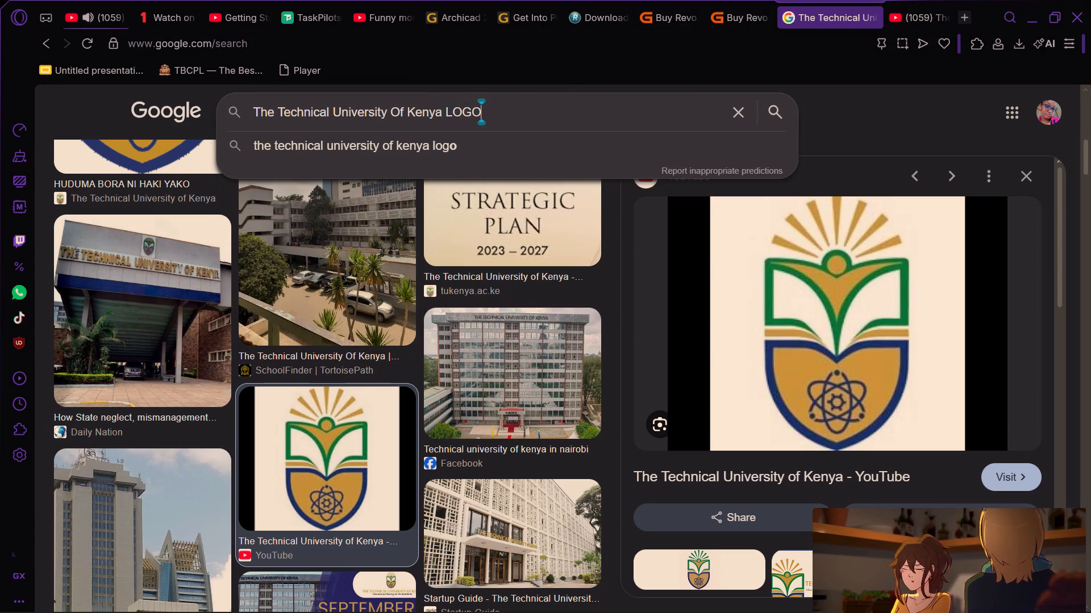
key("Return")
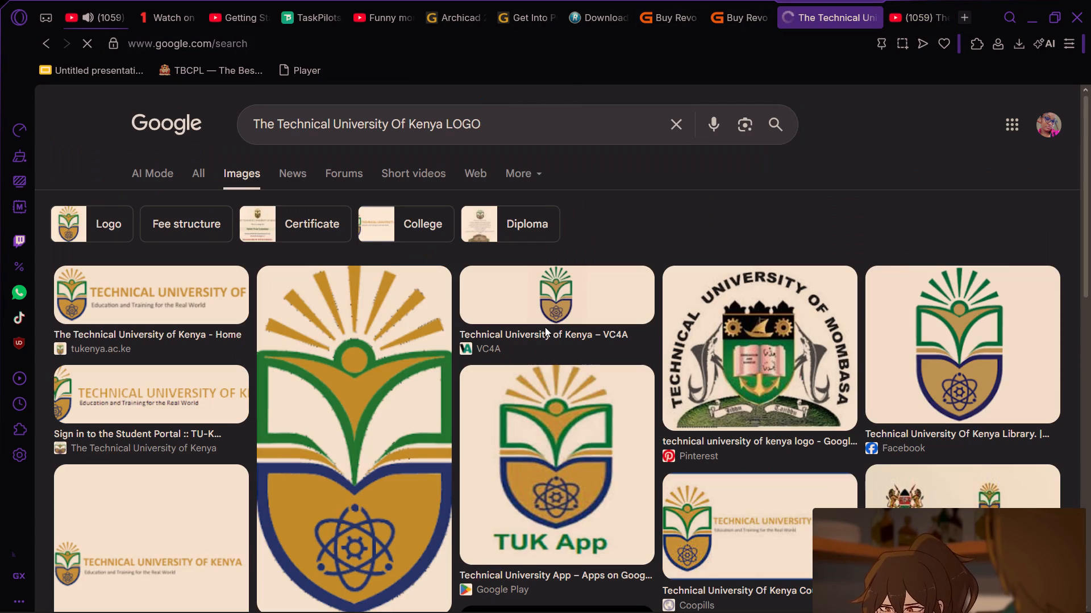
scroll(513, 384, "down", 1)
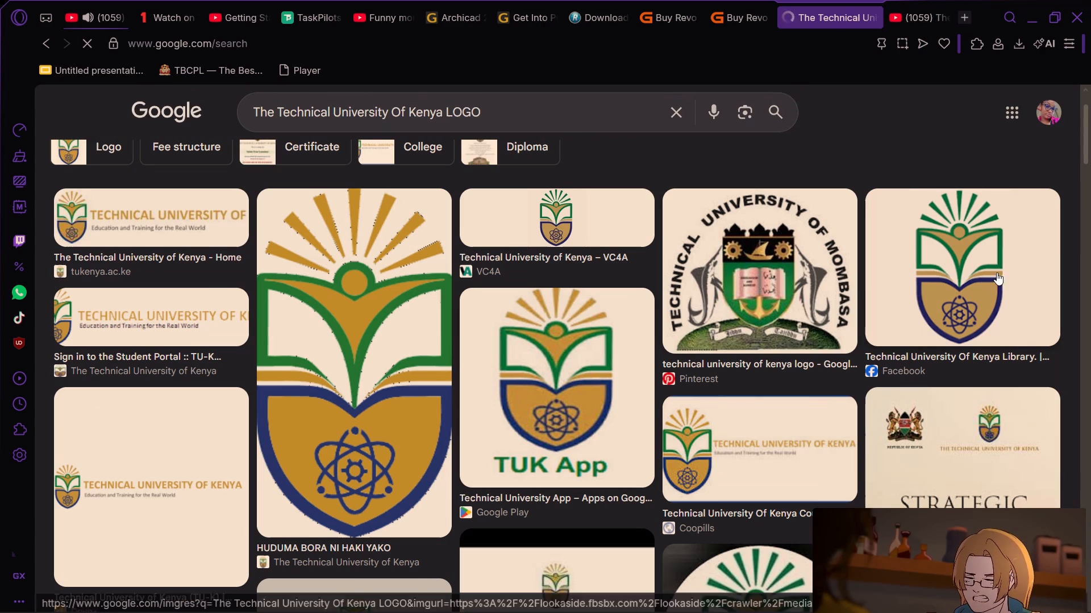
left_click(982, 269)
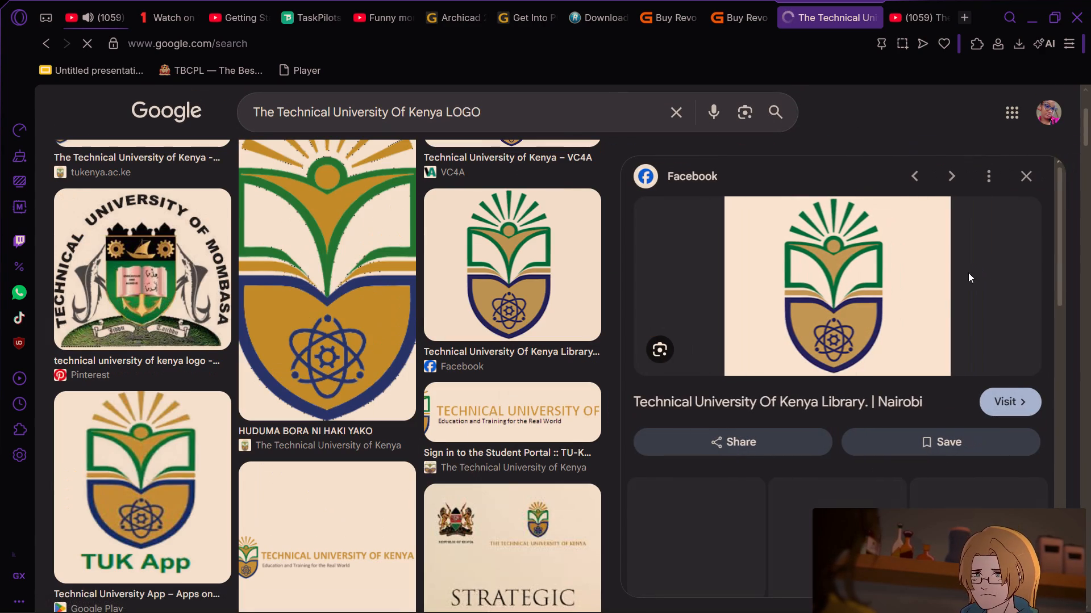
left_click(853, 317)
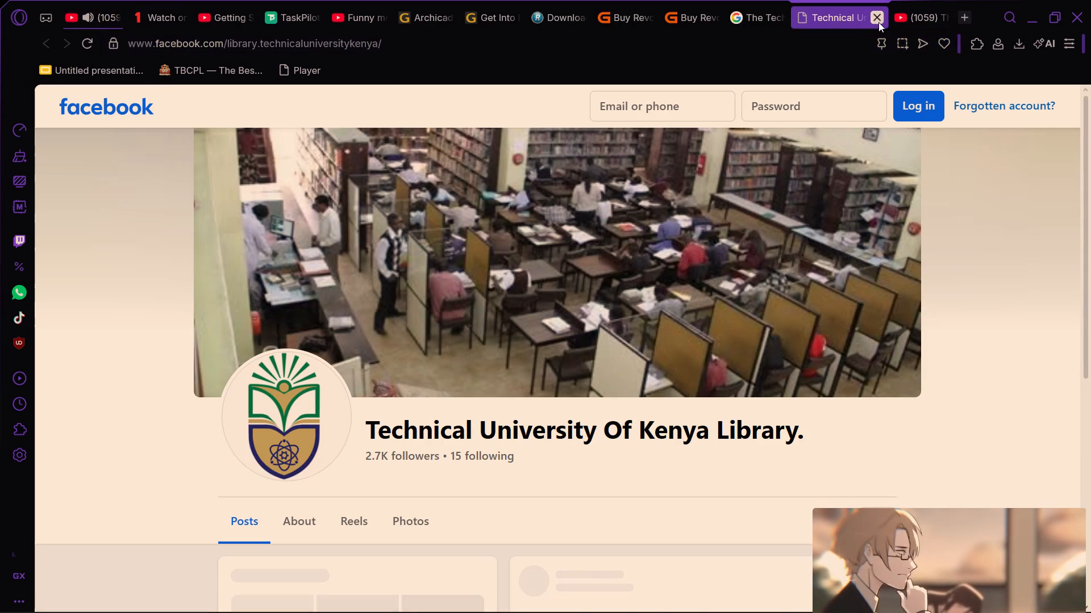
Save the library page's profile logo image as tuk logo.png in the Pictures folder.
right_click(298, 397)
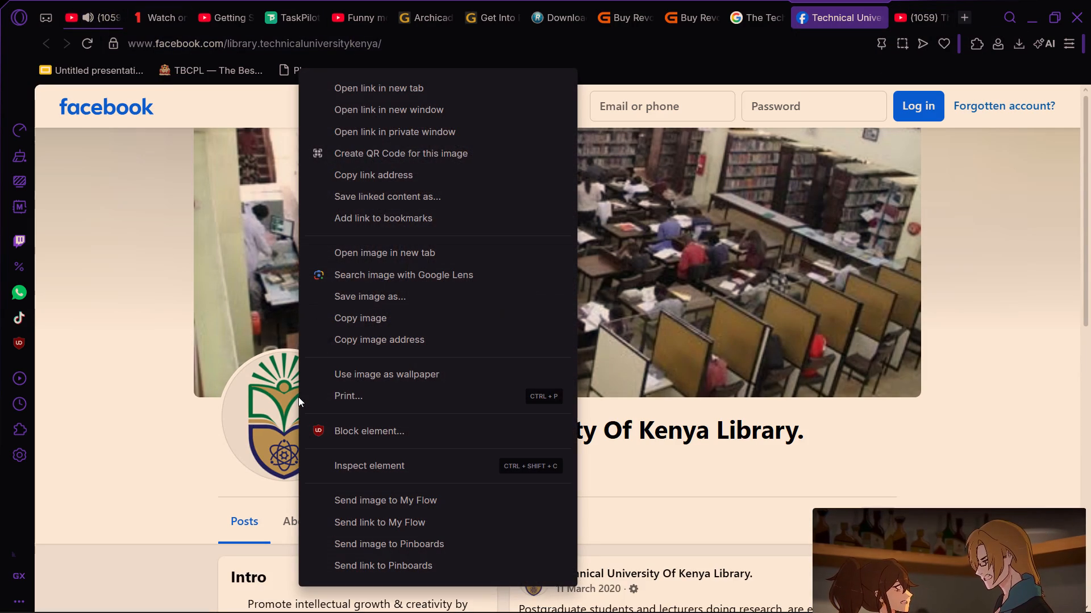
left_click(367, 297)
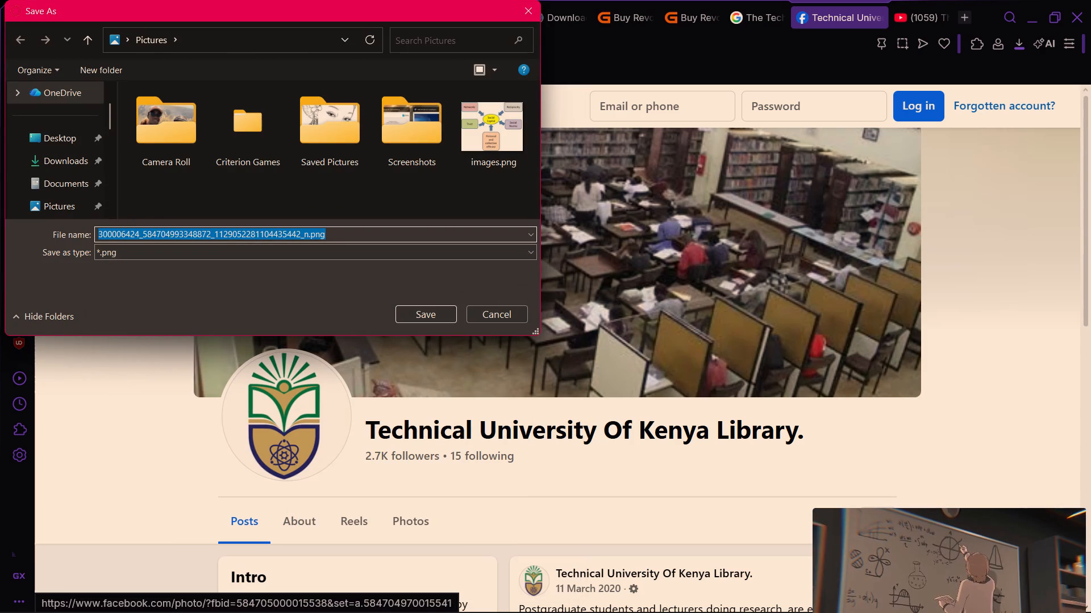
left_click(121, 230)
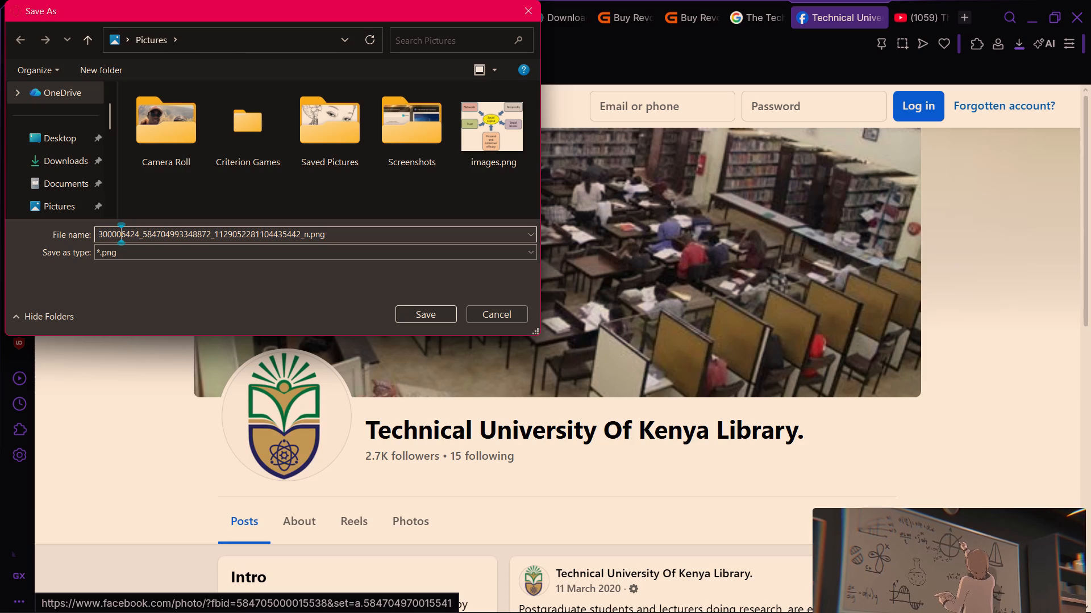
left_click(96, 234)
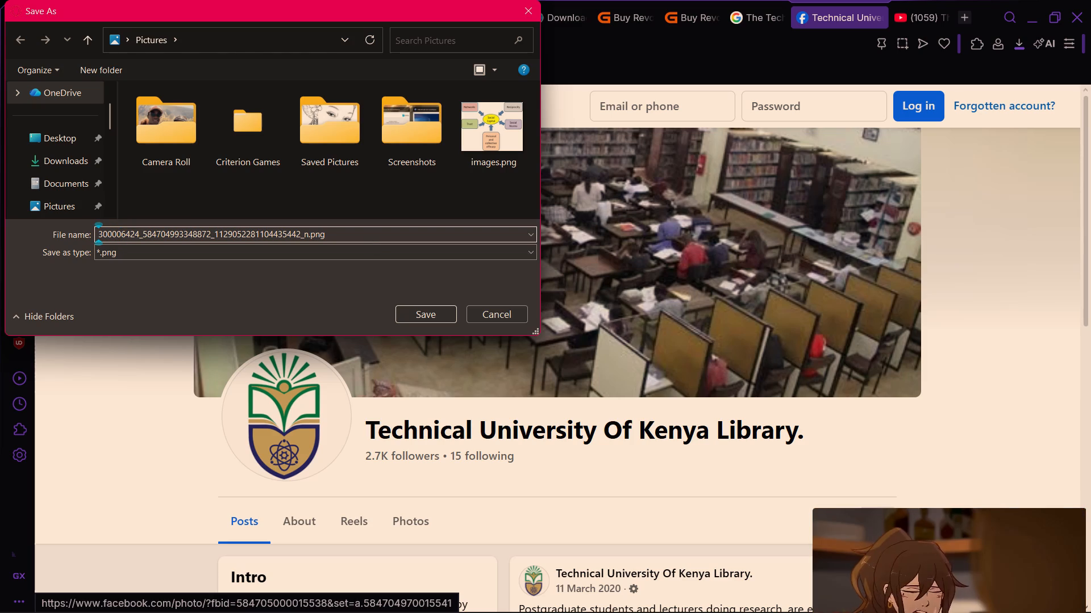
left_click_drag(308, 233, 144, 243)
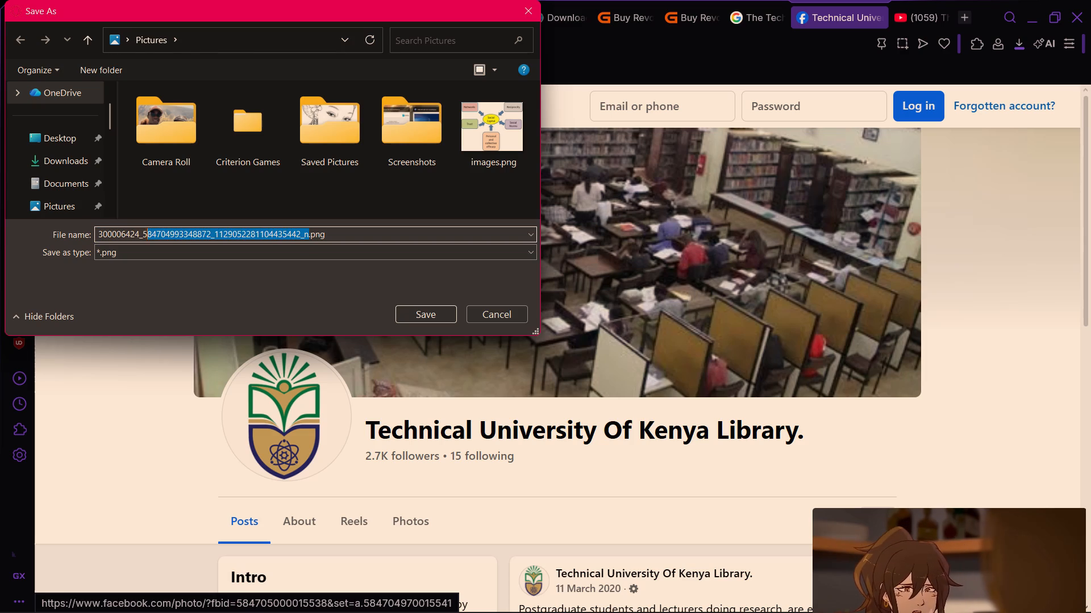
left_click_drag(144, 243, 95, 244)
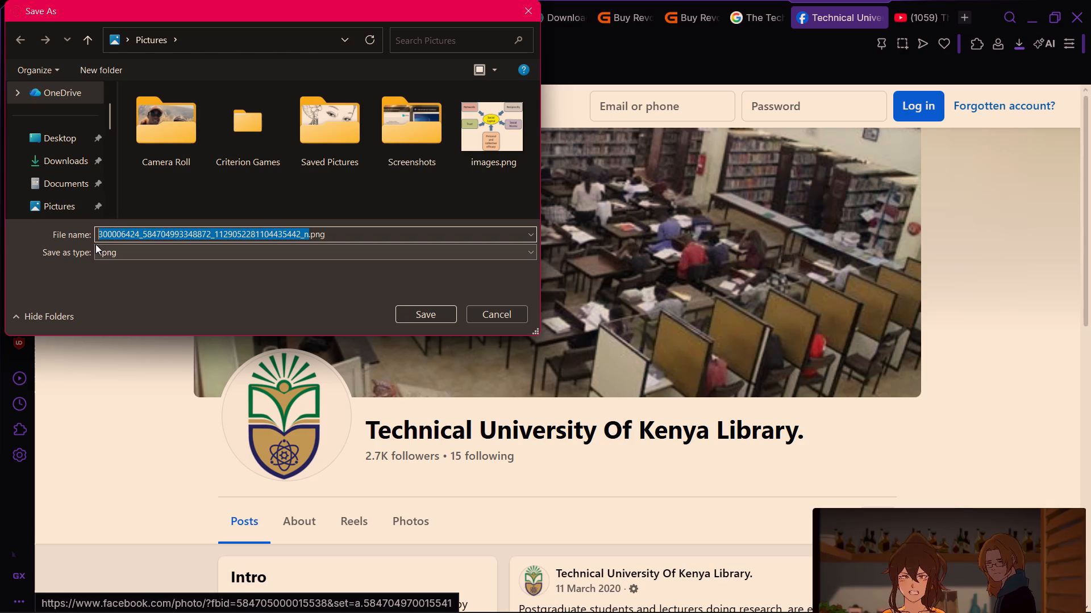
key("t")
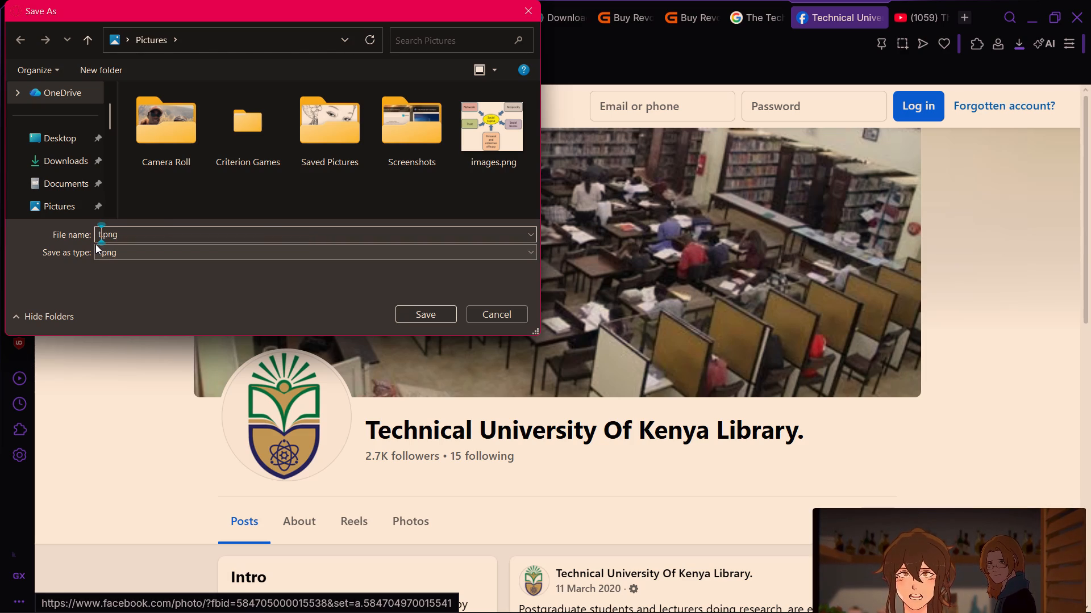
key("BackSpace")
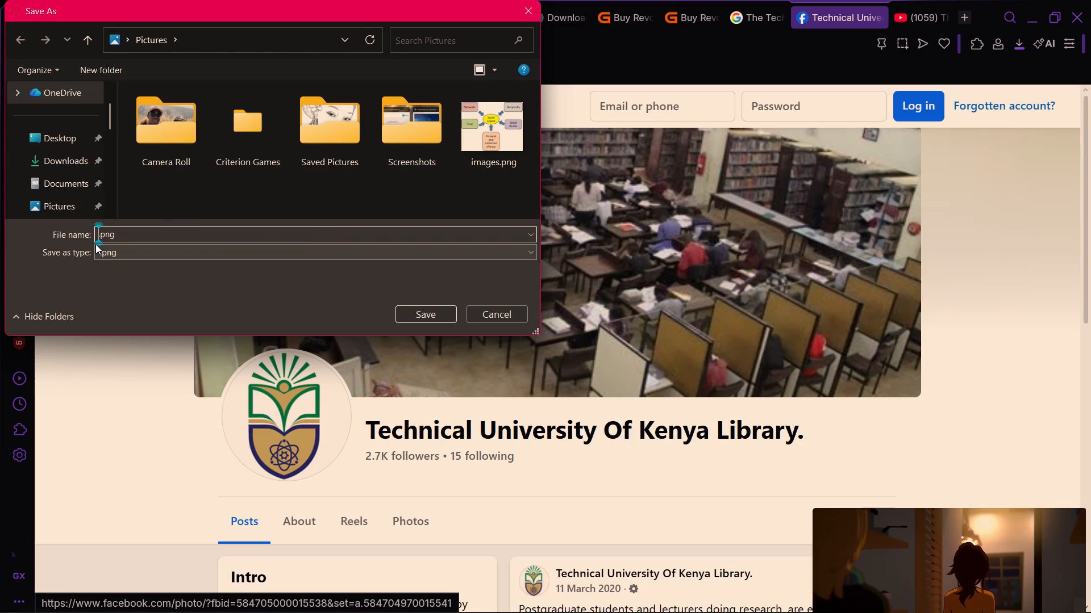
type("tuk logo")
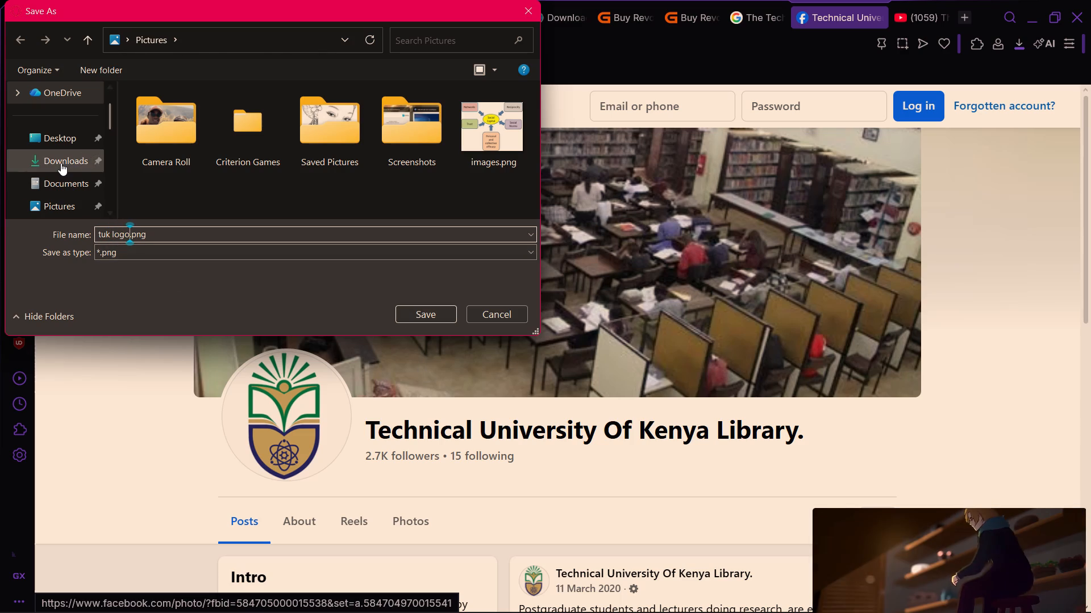
scroll(61, 163, "down", 2)
scroll(60, 131, "up", 1)
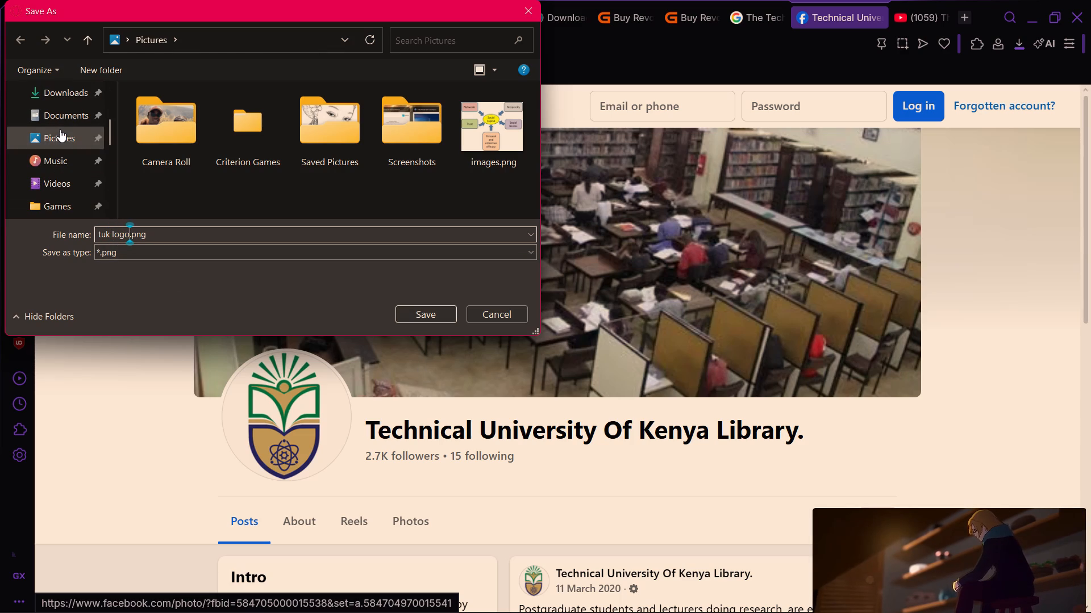
left_click(60, 129)
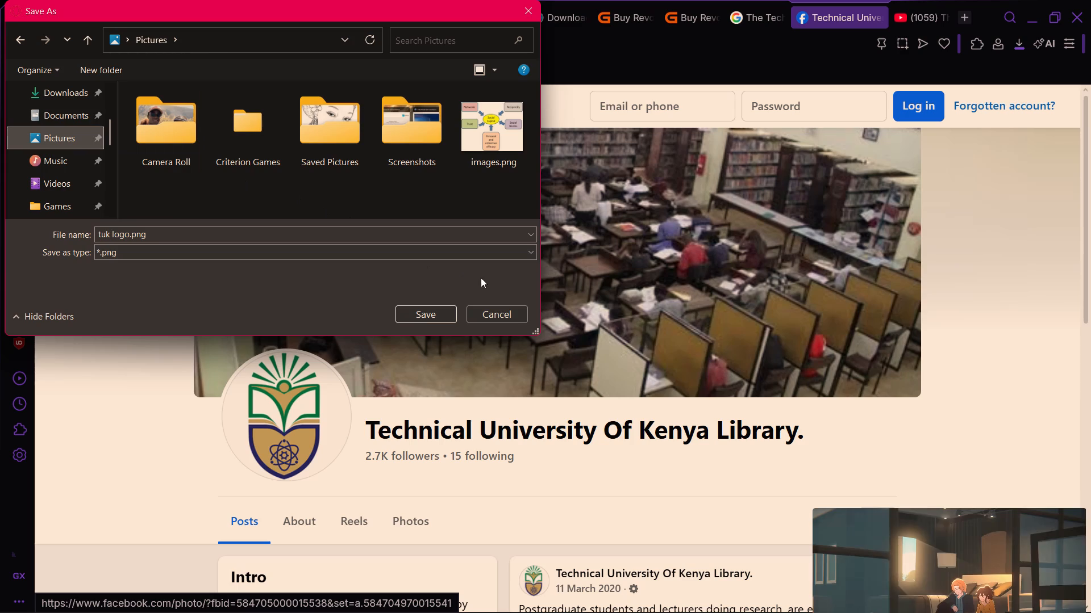
left_click(413, 315)
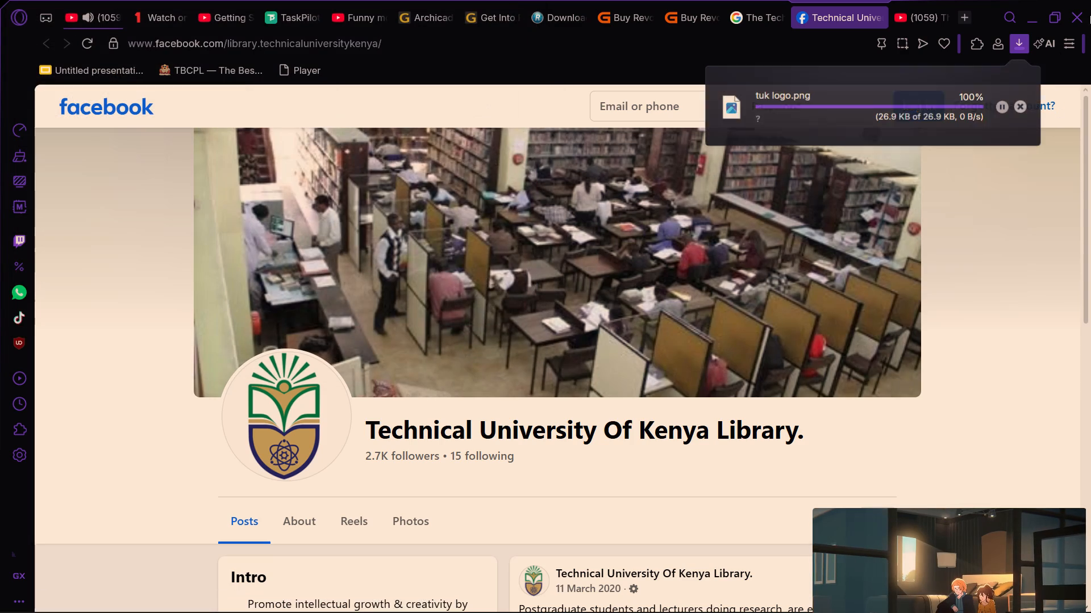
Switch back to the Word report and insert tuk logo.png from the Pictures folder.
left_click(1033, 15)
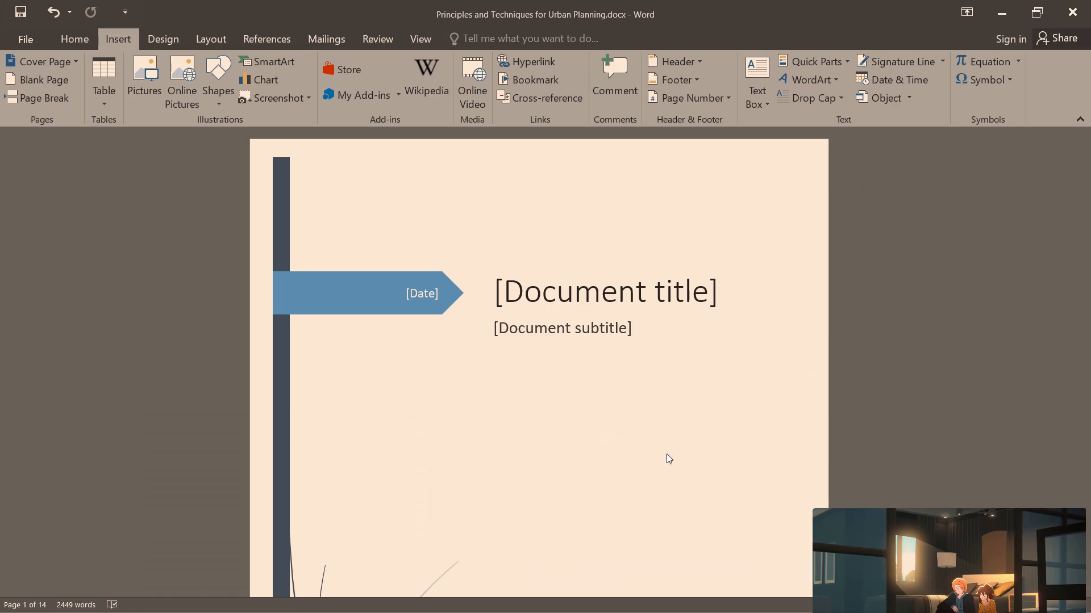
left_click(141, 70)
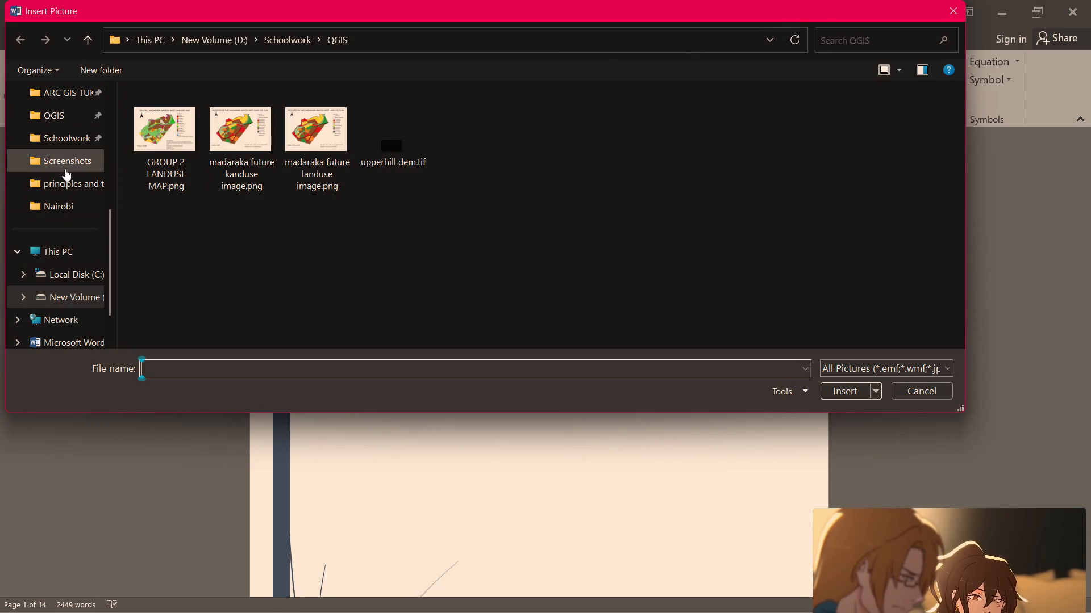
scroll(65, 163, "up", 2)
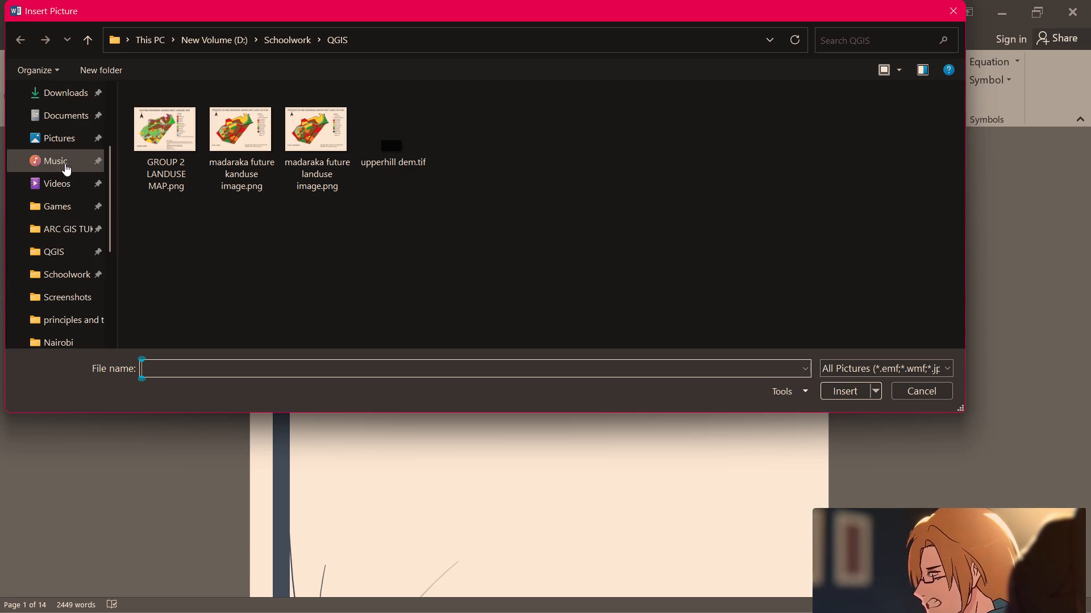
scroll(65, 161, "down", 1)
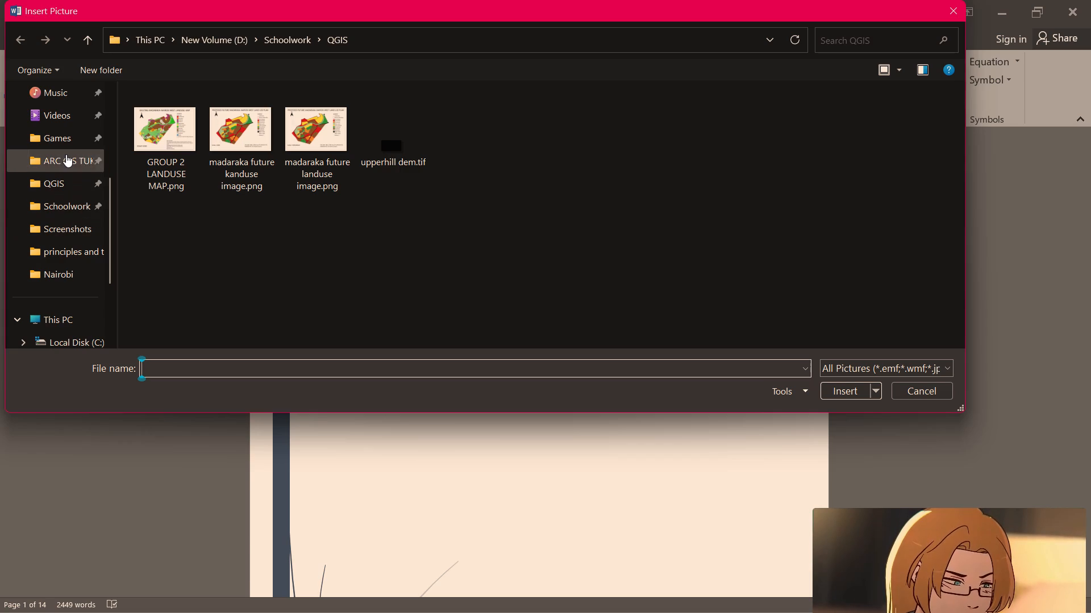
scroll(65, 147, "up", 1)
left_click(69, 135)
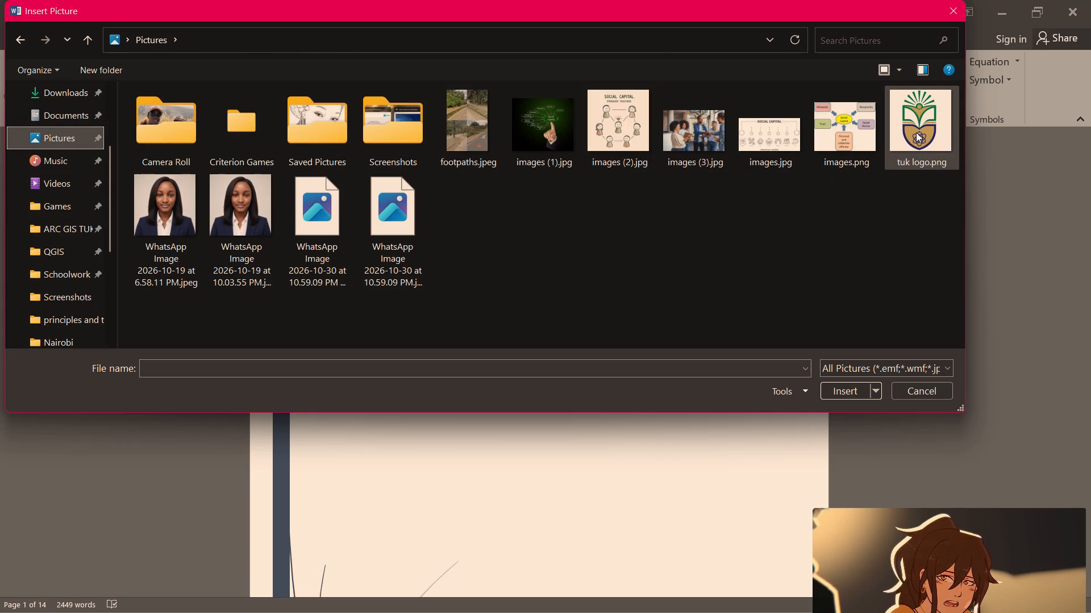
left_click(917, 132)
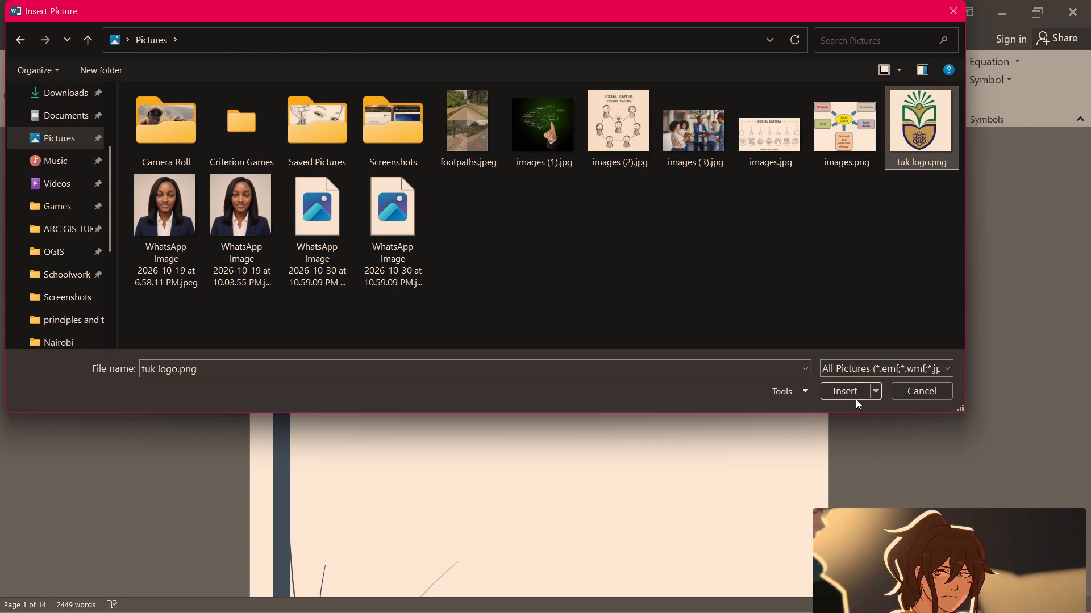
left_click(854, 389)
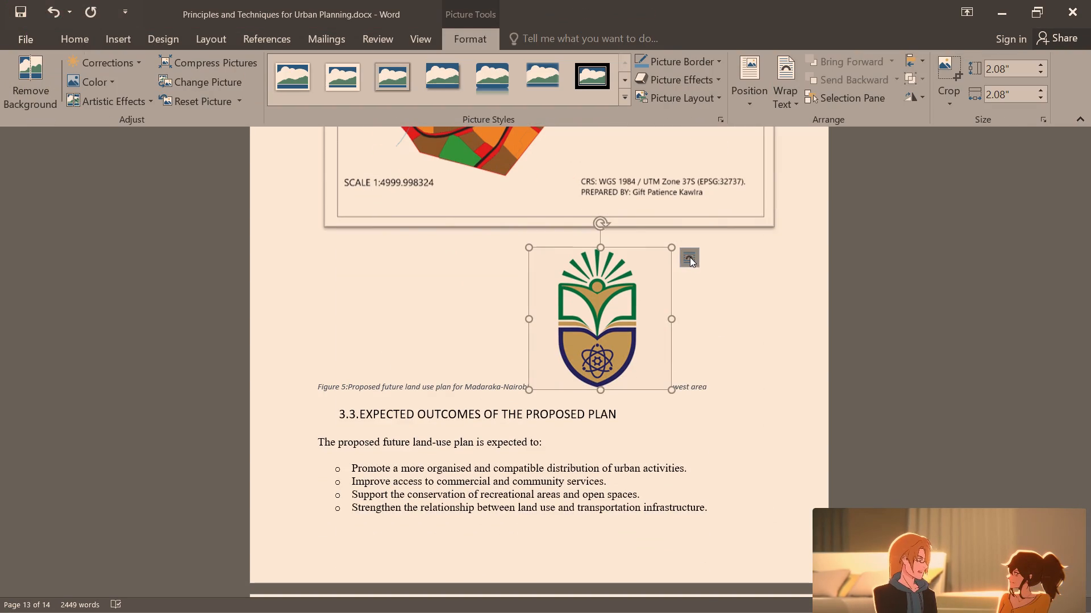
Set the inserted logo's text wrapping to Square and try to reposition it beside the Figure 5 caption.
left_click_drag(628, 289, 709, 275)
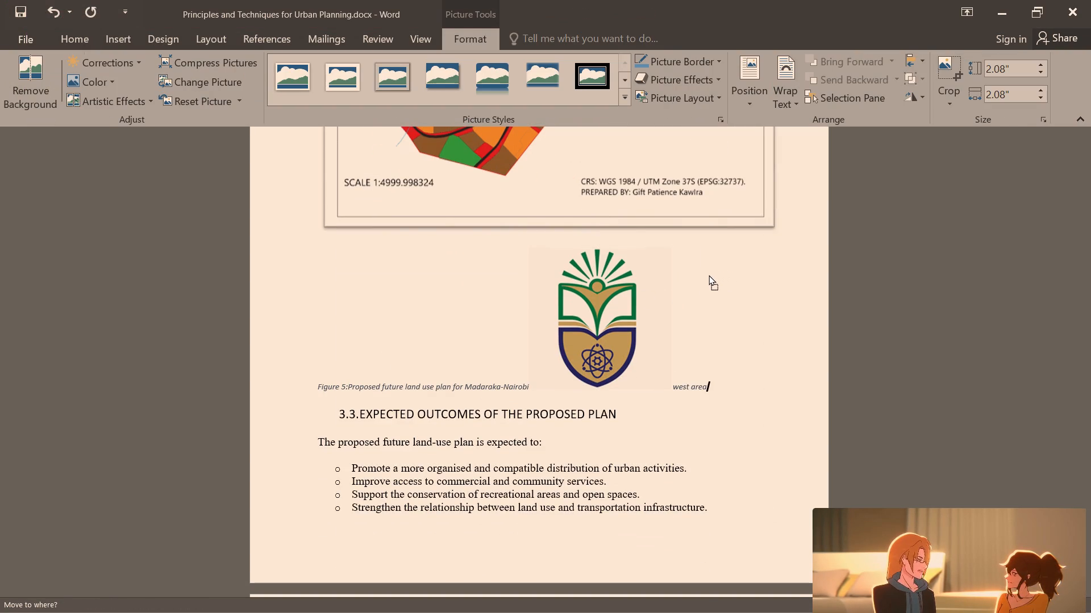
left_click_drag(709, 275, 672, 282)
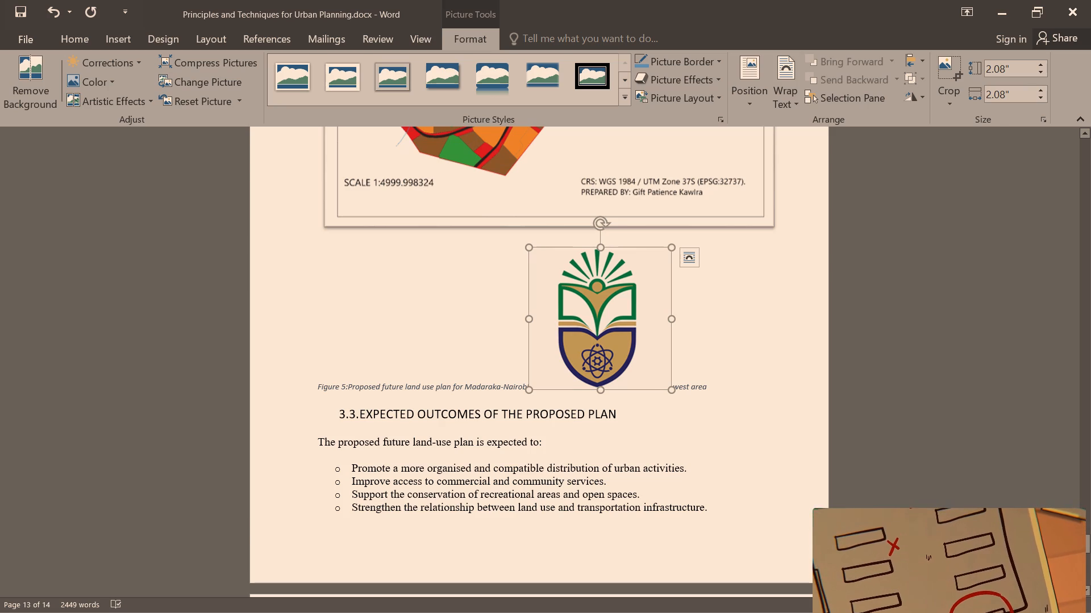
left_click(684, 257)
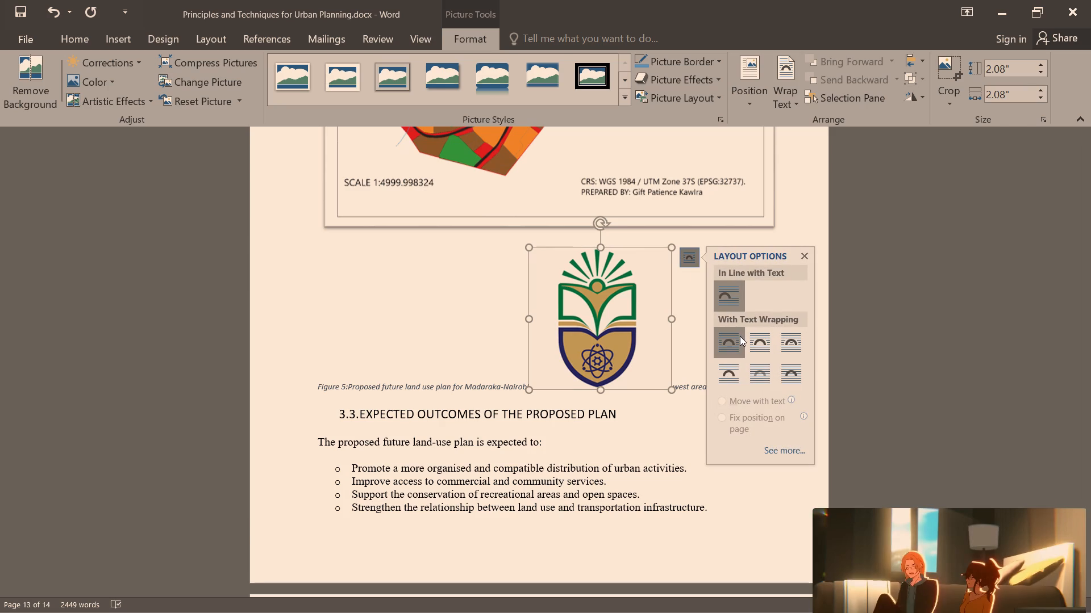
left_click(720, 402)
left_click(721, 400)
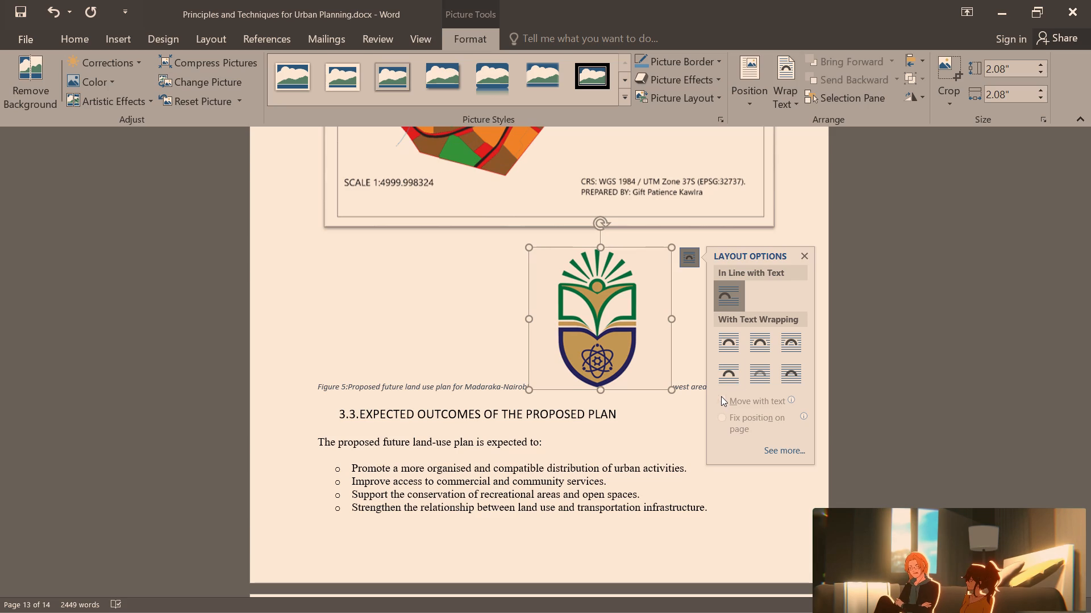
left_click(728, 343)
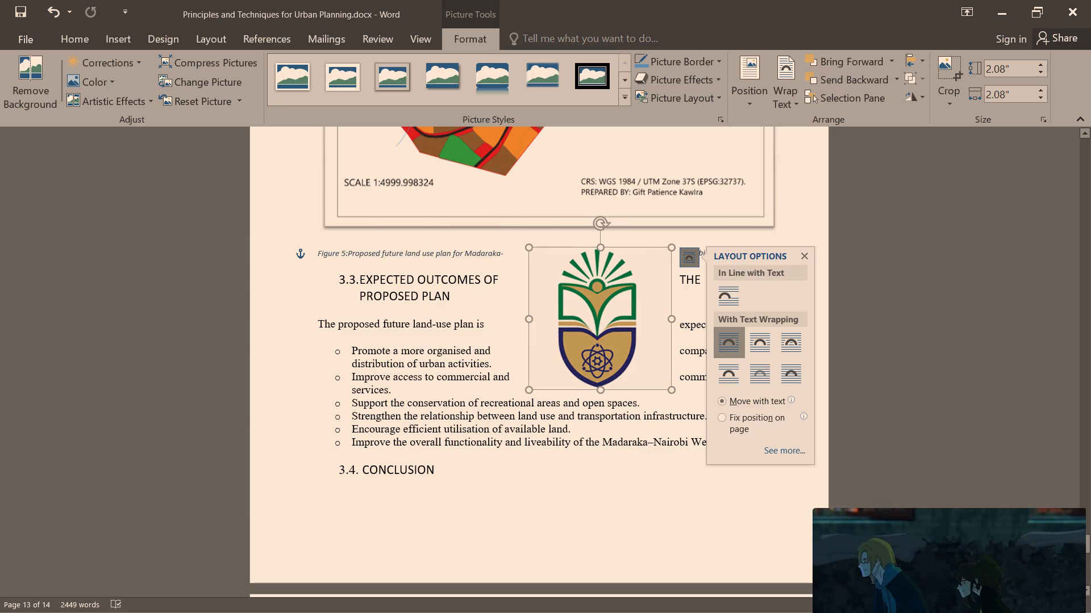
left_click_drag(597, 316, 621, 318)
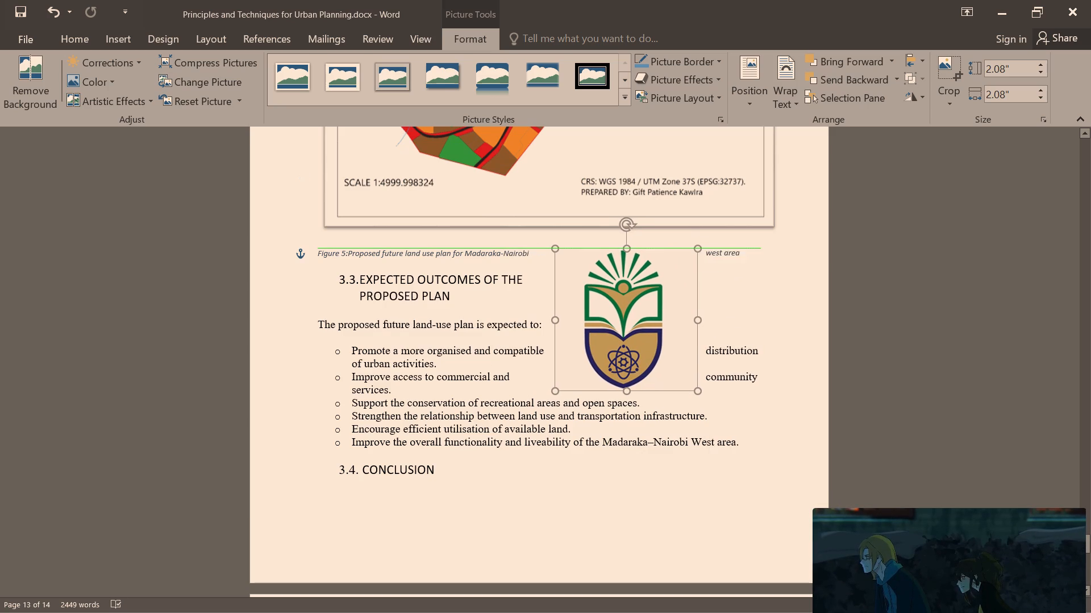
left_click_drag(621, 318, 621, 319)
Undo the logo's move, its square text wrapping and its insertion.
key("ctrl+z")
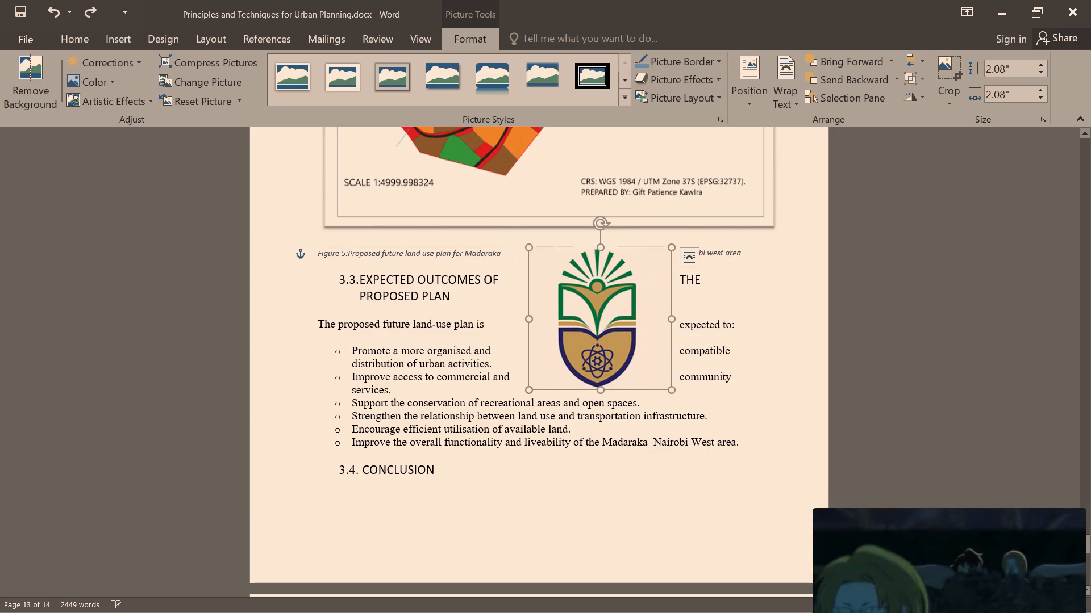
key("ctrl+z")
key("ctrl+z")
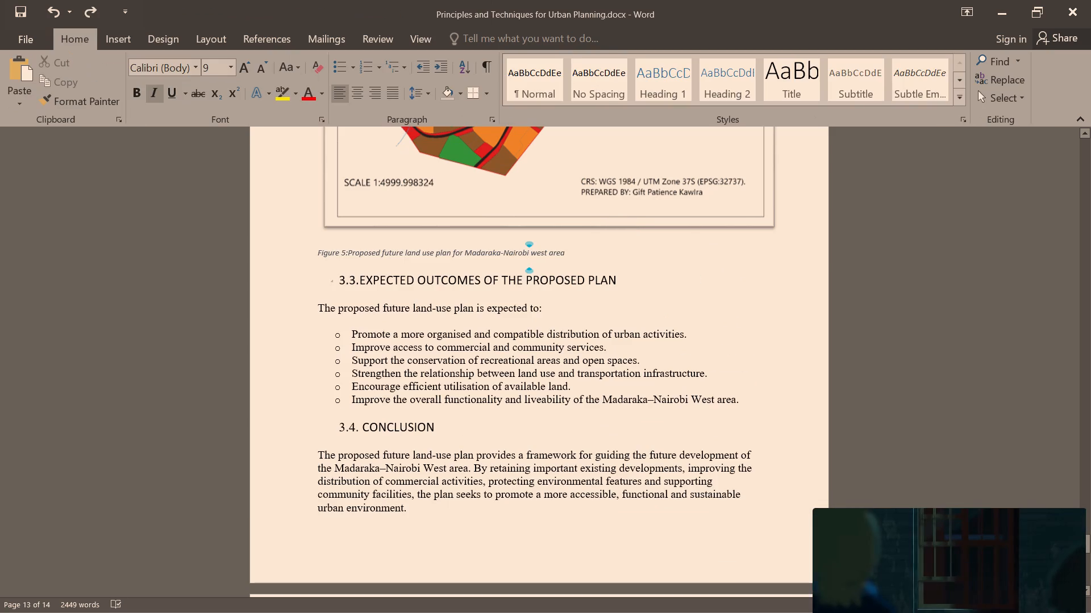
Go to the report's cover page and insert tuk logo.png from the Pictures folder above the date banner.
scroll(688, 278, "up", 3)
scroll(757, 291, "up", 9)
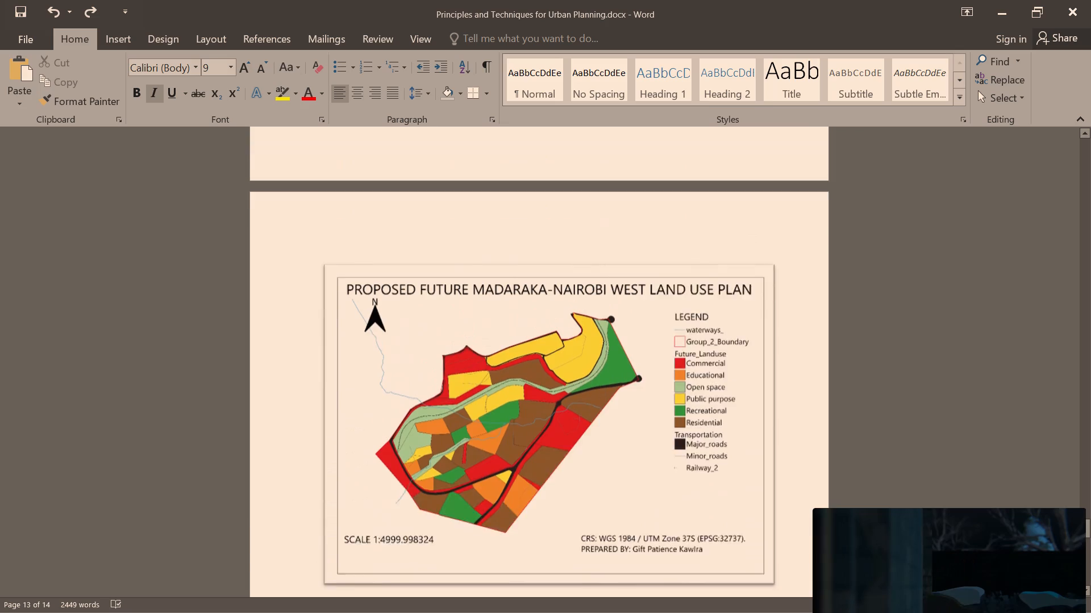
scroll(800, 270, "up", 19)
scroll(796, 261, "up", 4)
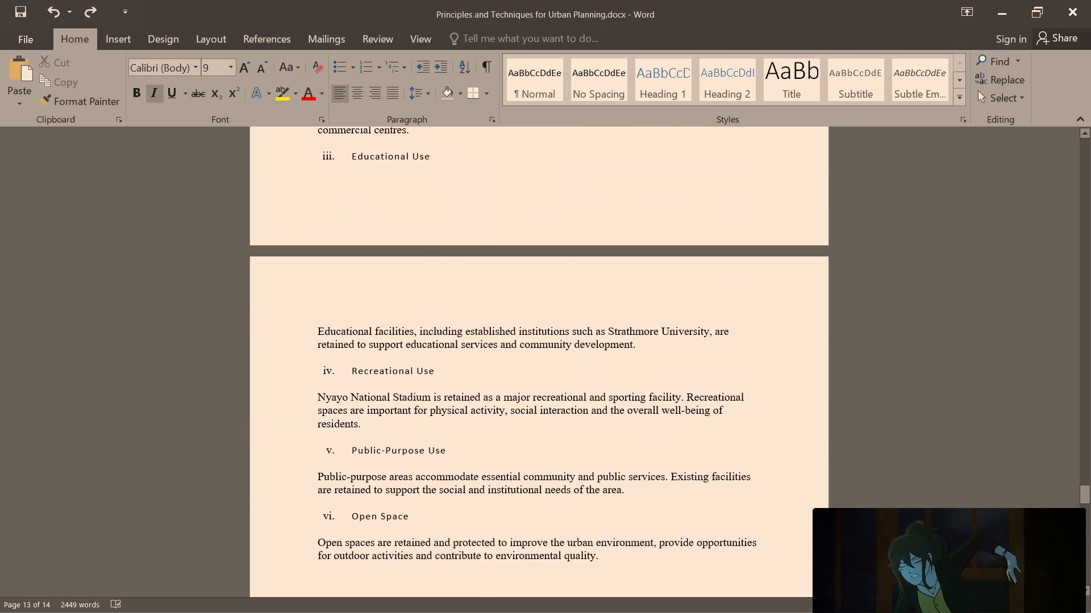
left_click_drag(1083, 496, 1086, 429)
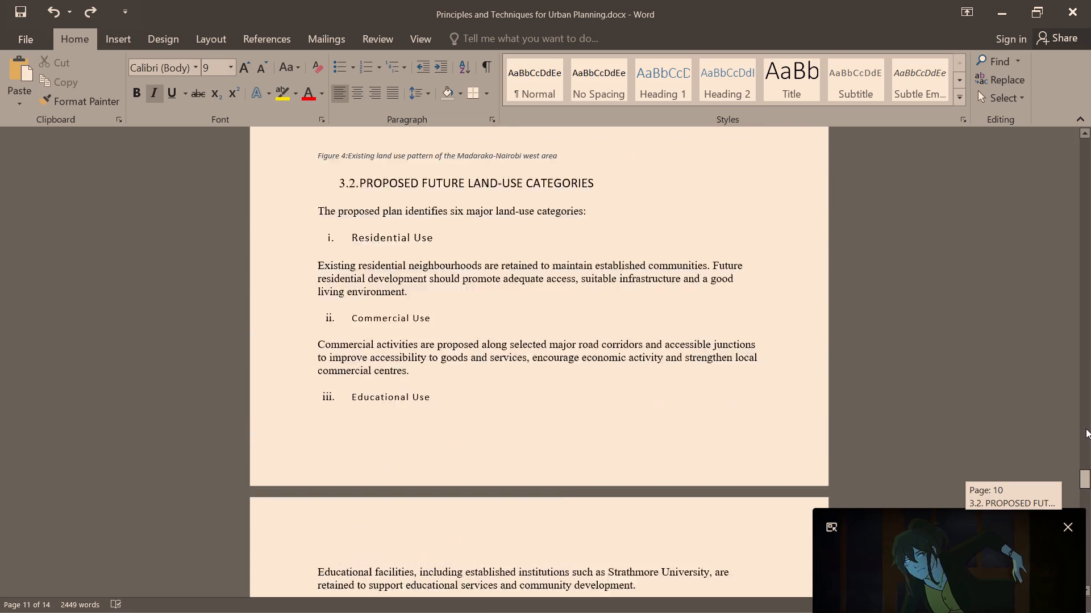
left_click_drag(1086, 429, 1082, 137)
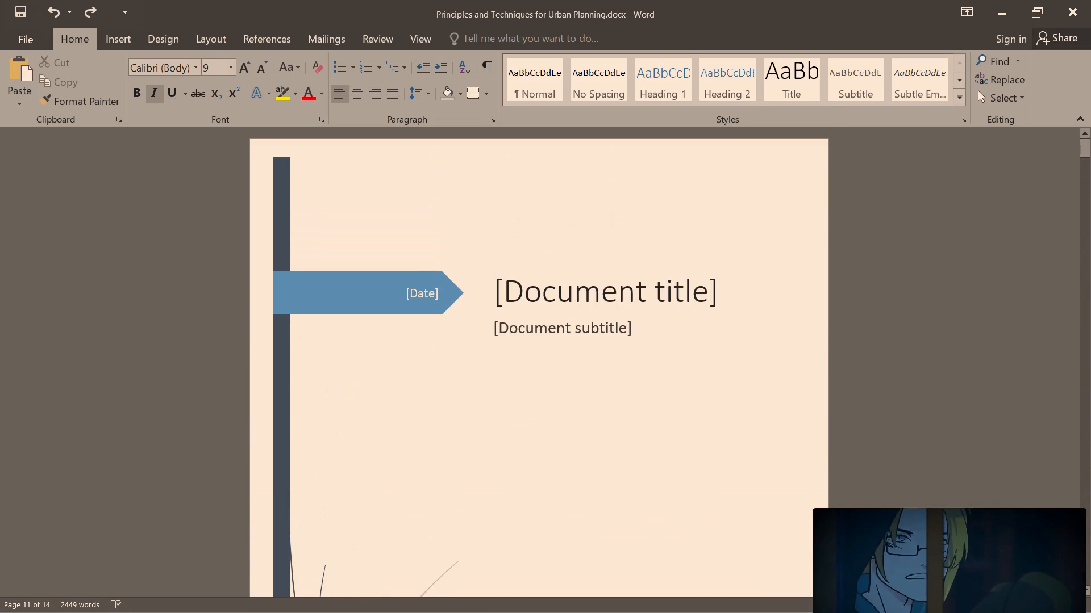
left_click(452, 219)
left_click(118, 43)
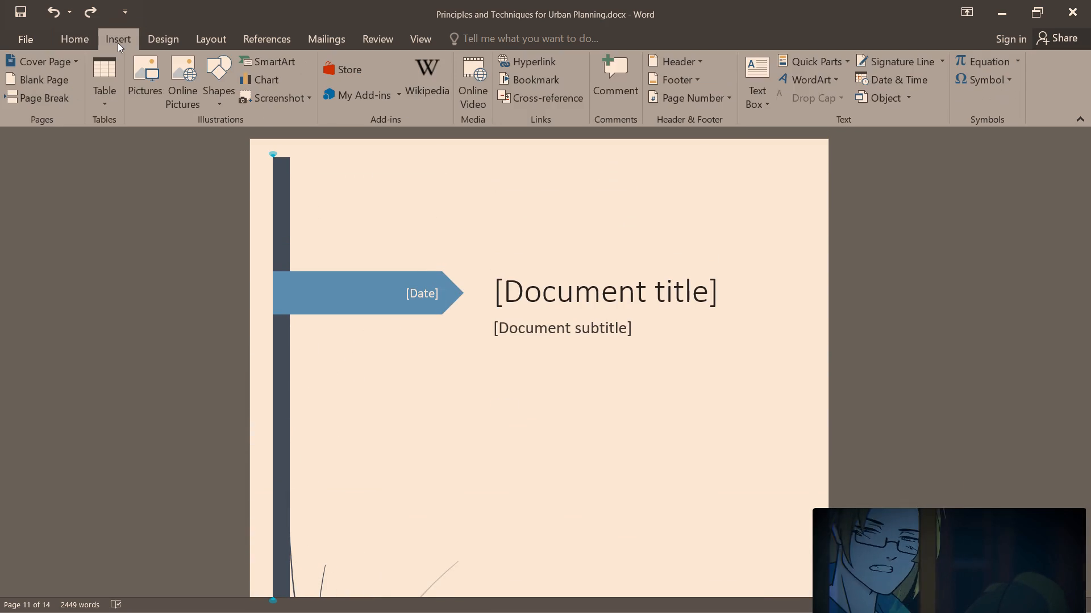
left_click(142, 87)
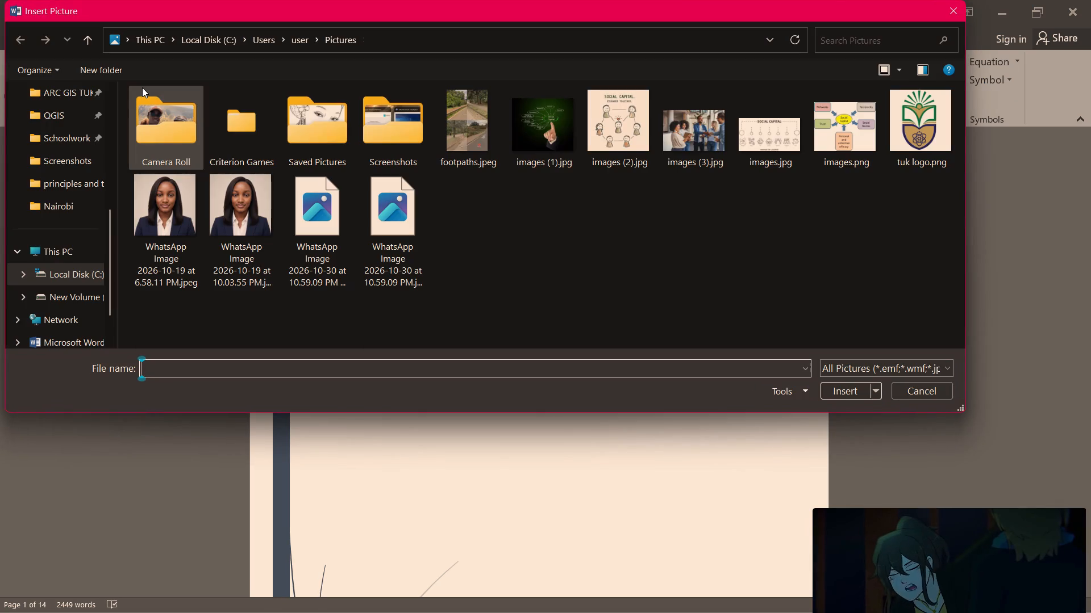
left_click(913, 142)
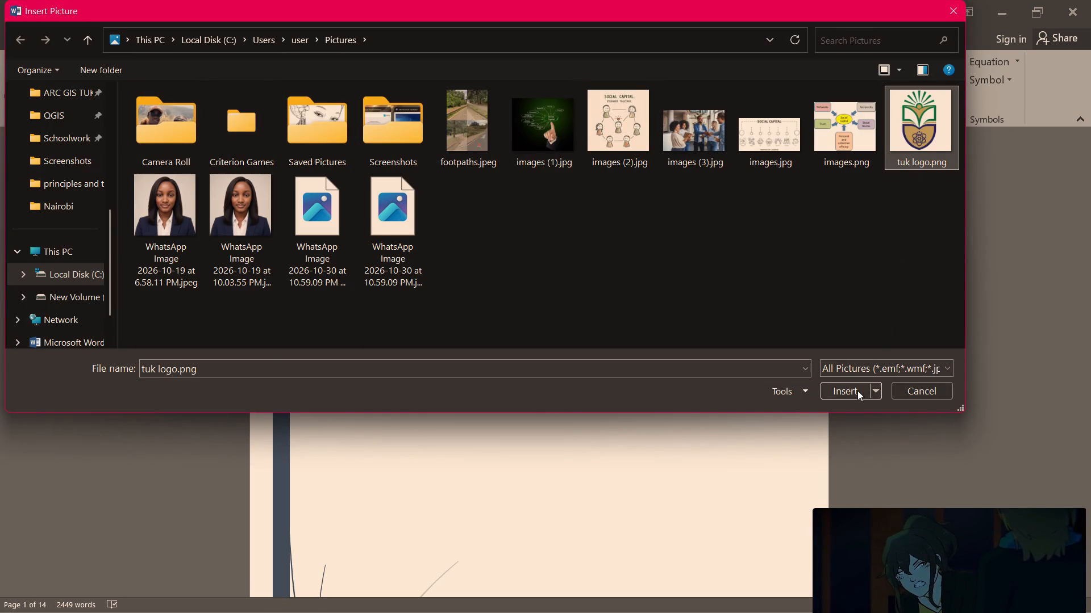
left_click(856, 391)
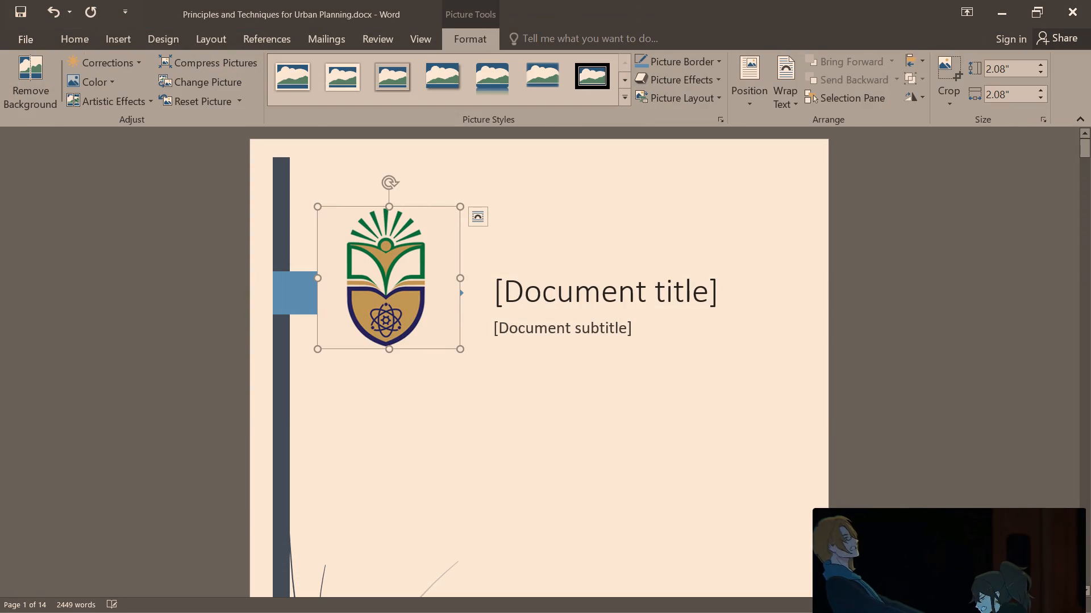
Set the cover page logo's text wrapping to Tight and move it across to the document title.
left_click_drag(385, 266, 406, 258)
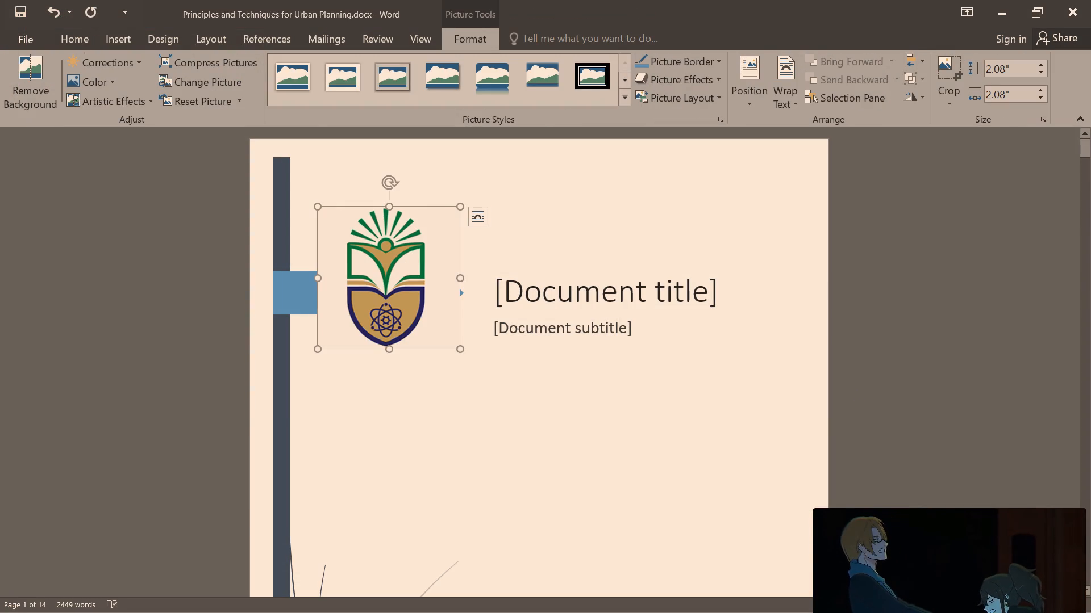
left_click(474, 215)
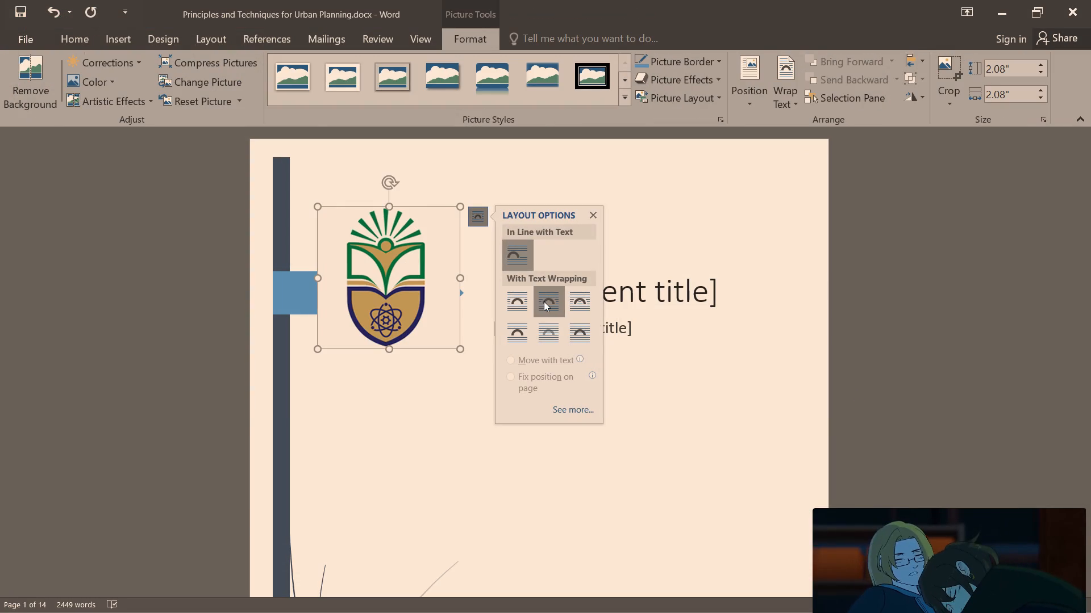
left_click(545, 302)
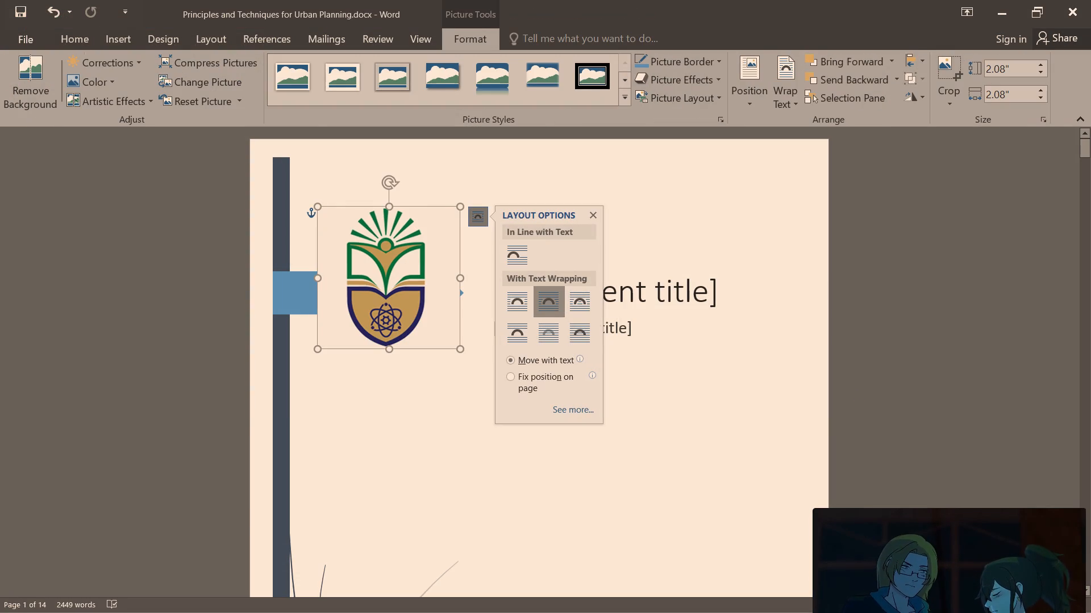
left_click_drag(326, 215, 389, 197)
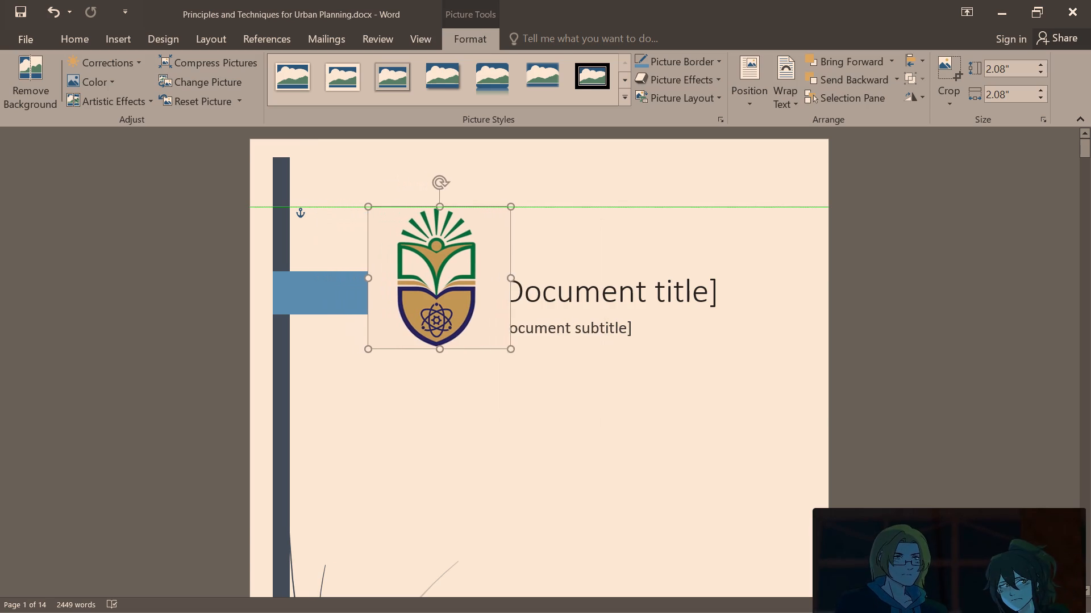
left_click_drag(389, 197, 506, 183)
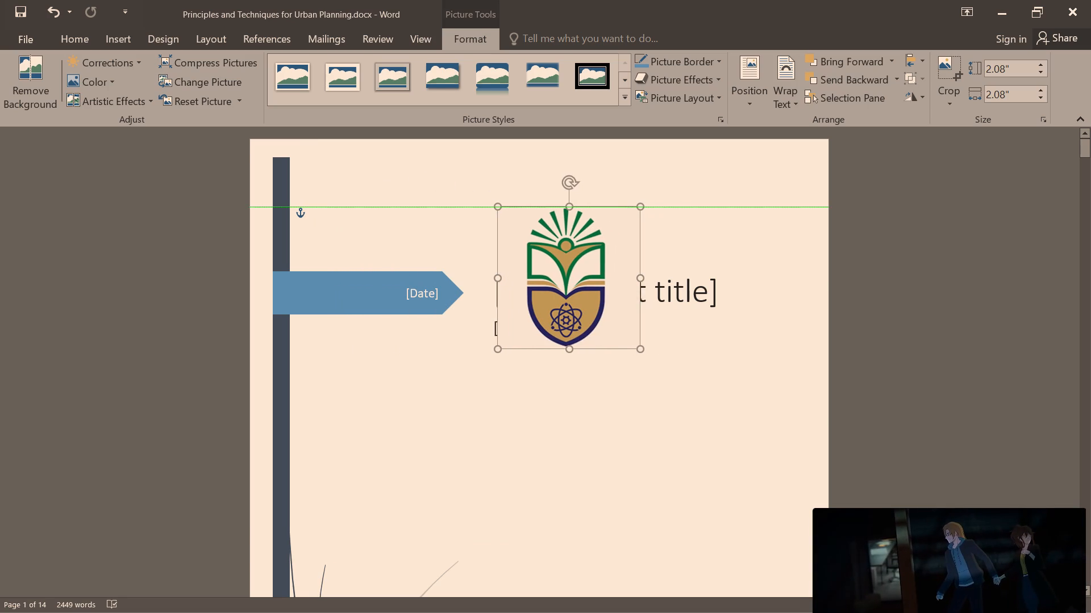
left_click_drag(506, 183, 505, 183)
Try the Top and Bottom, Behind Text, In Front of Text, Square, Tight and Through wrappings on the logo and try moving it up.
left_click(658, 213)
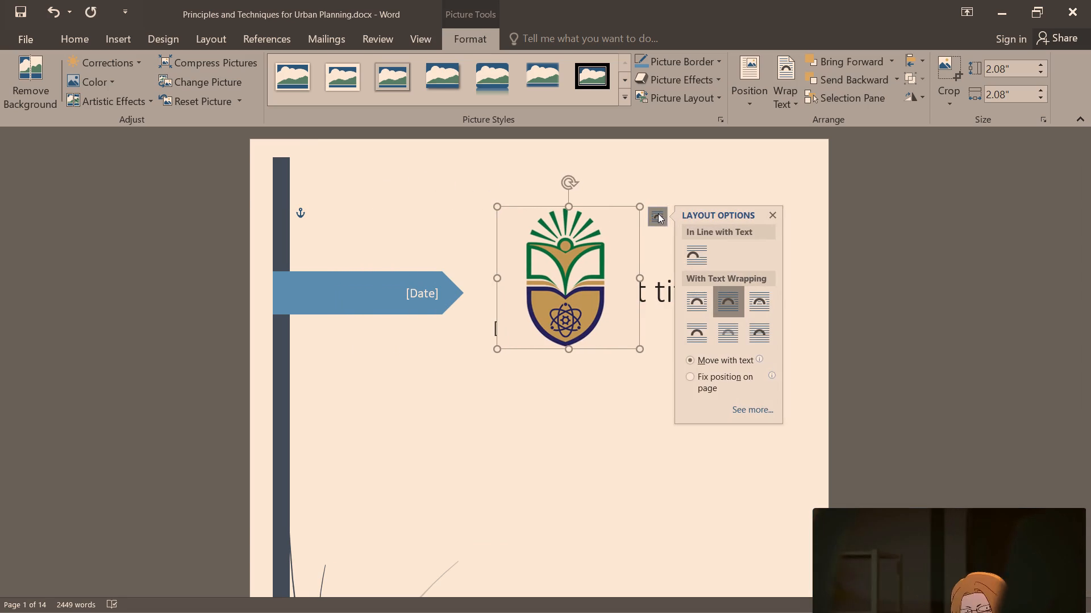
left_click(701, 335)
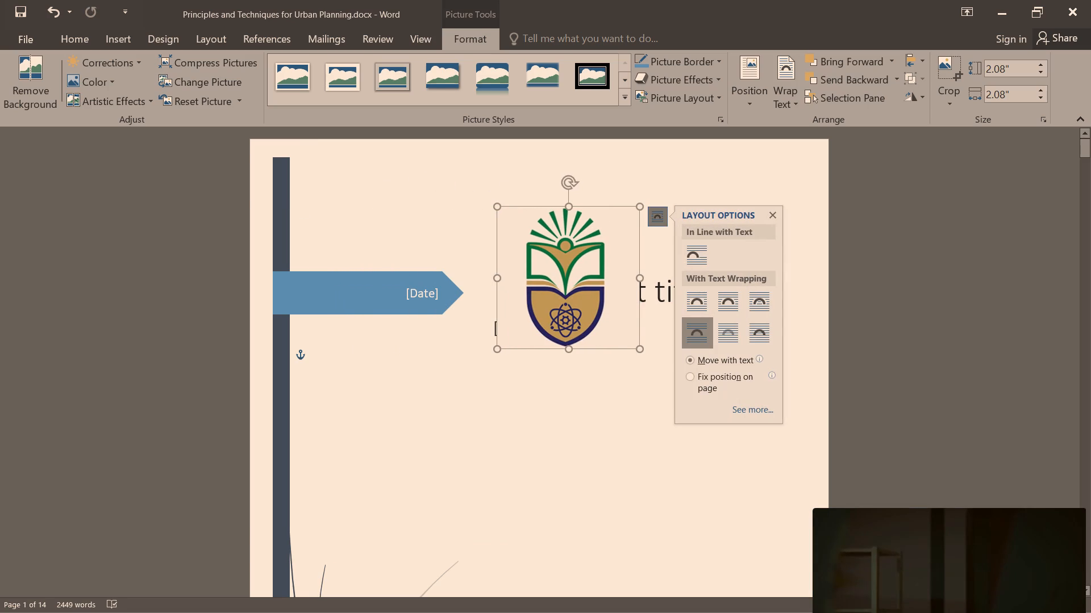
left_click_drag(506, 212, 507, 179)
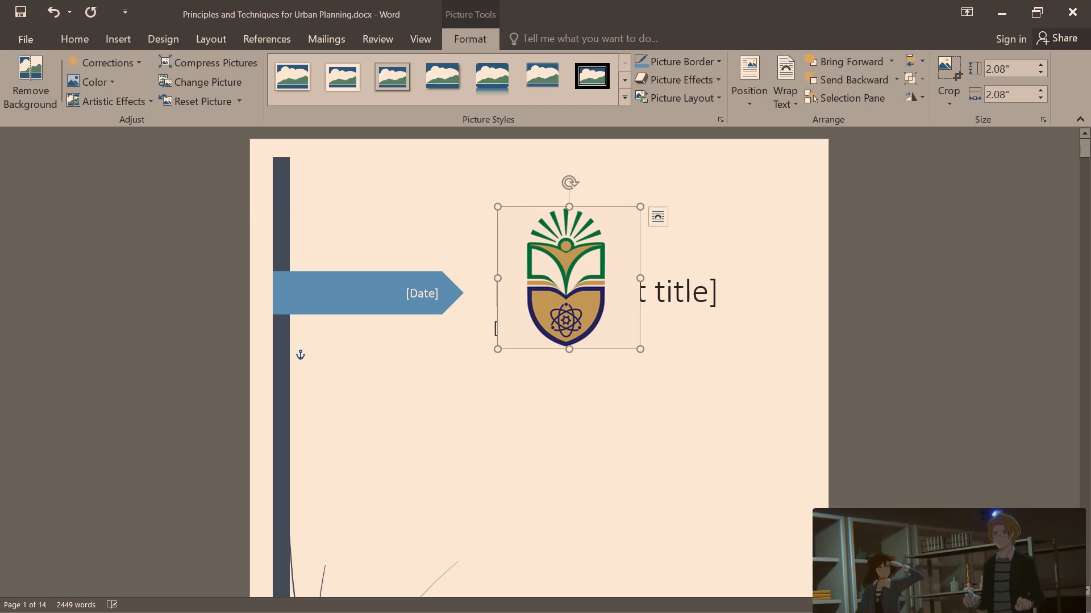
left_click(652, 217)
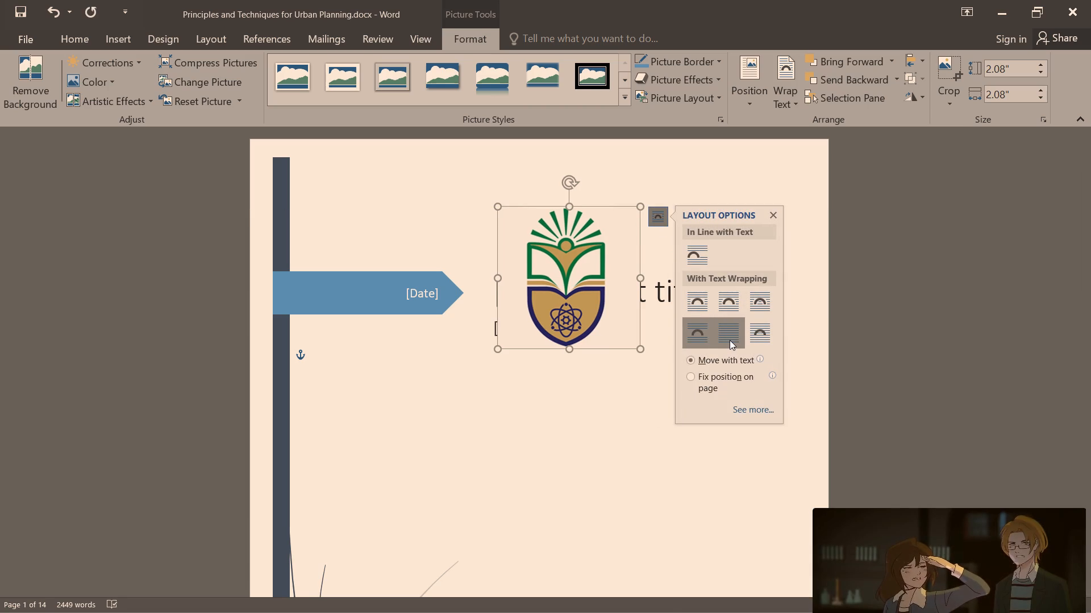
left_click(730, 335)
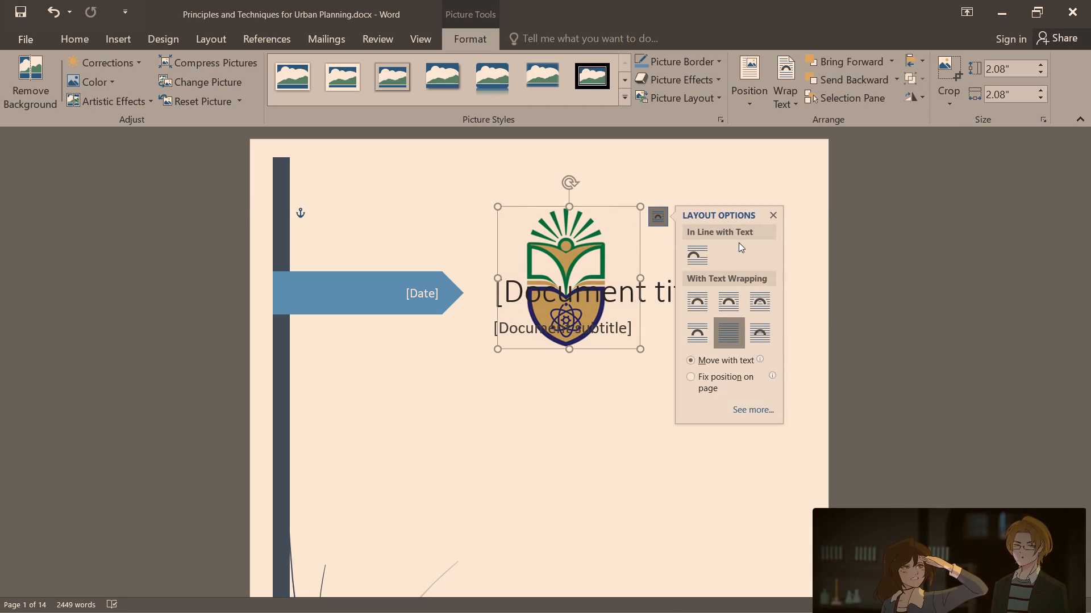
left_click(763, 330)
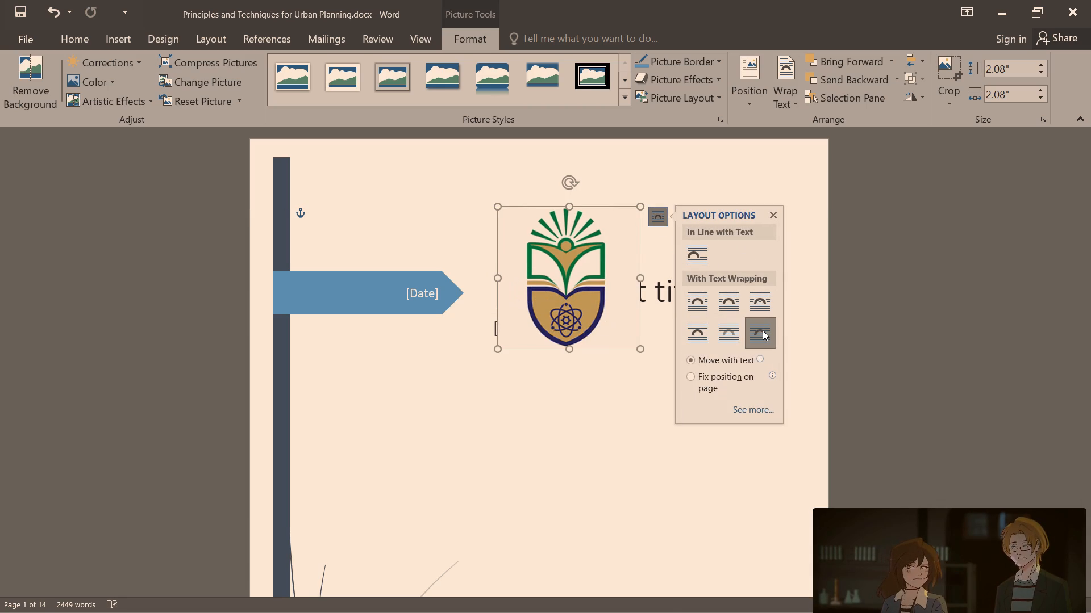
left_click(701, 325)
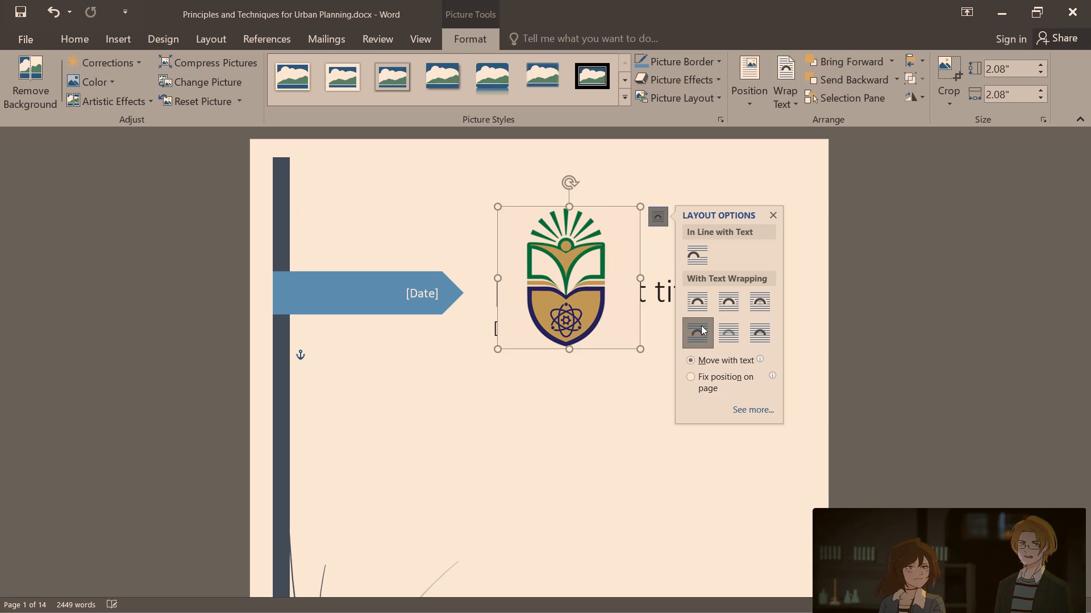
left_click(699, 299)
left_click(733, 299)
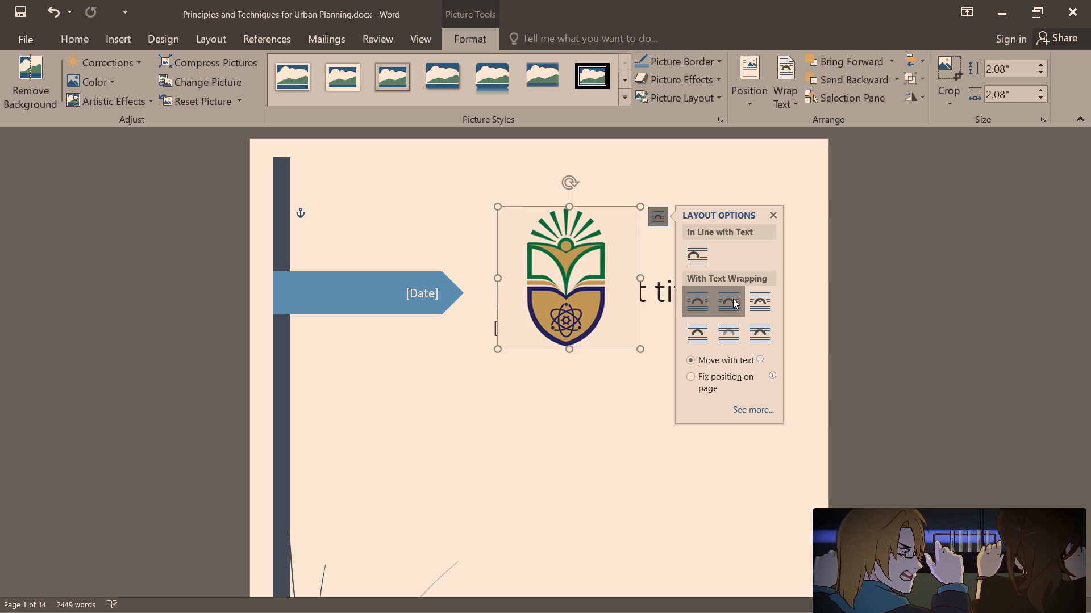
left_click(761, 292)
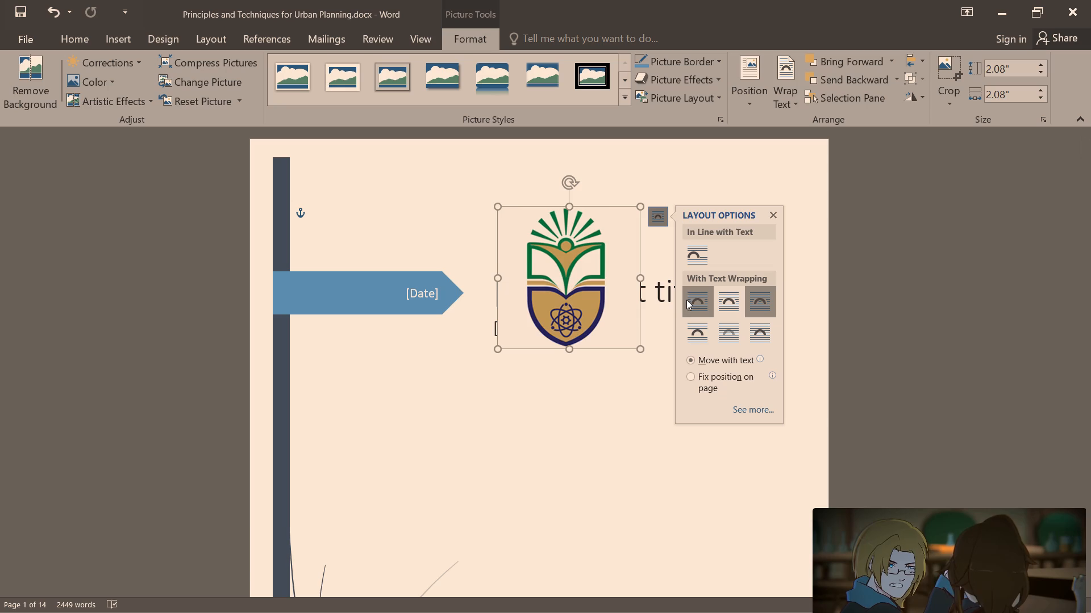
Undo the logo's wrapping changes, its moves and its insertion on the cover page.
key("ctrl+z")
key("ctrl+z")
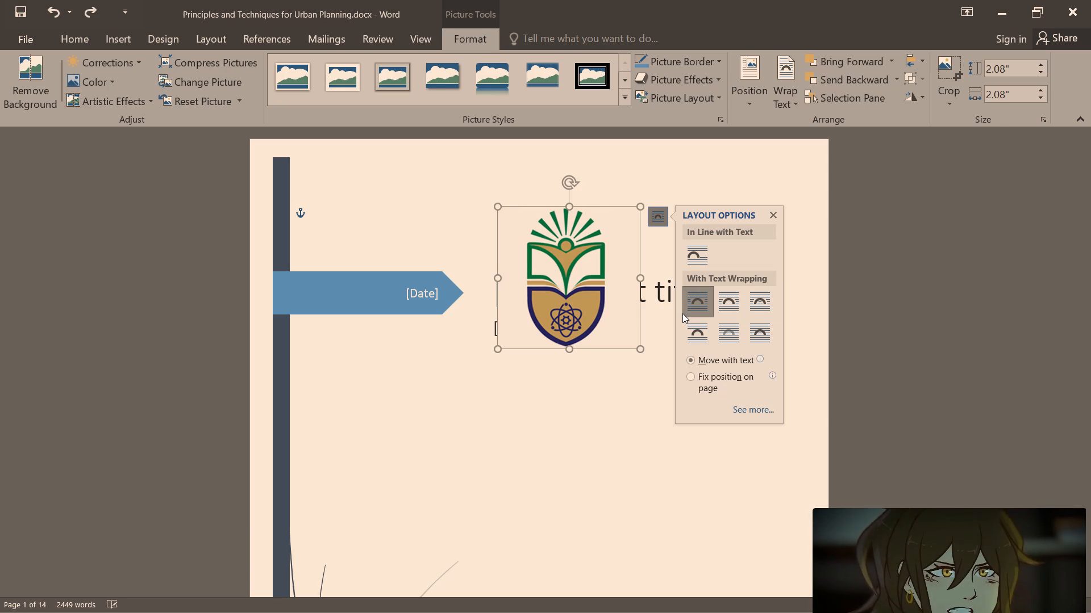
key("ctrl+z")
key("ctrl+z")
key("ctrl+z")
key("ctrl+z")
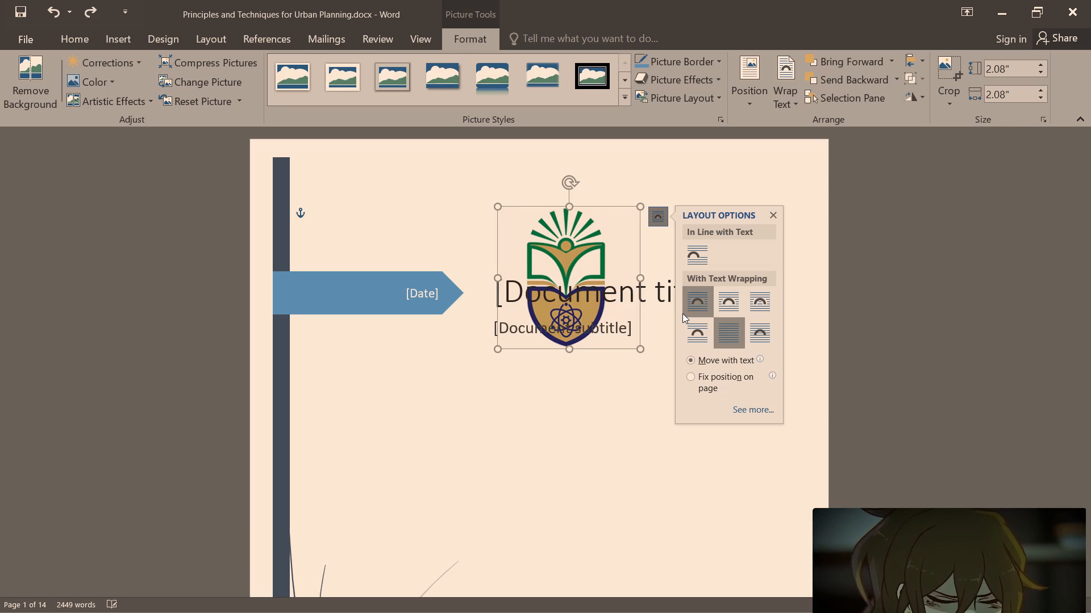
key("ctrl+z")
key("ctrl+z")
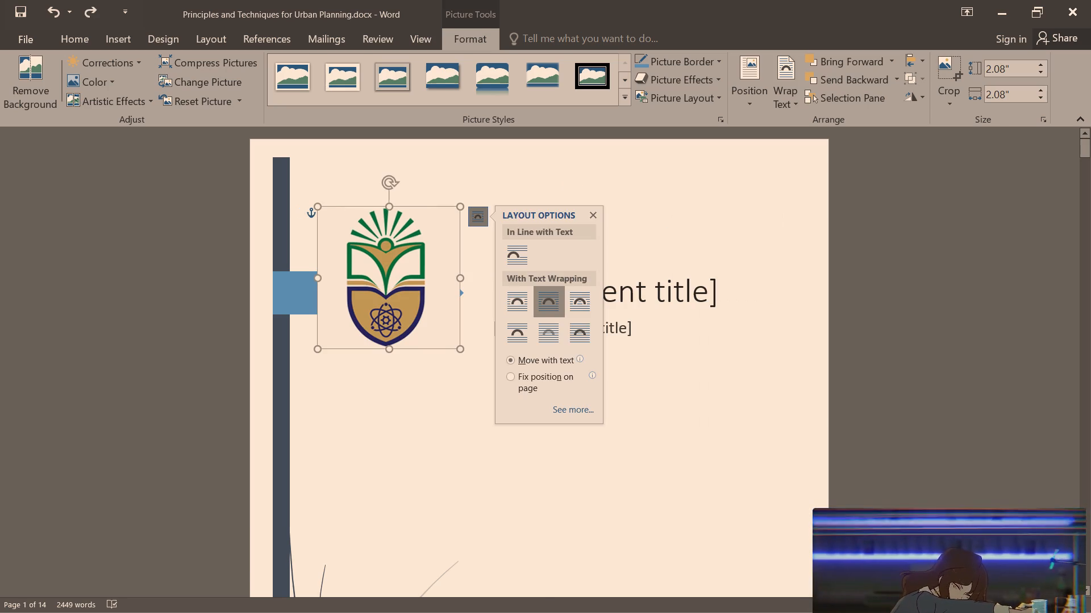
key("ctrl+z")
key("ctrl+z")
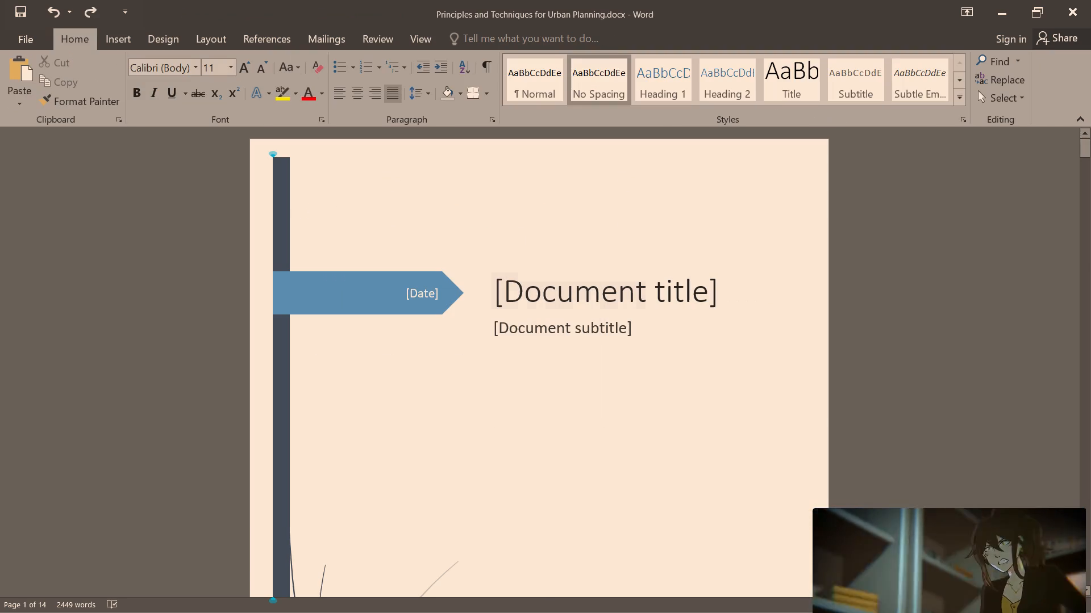
Open the cover page's first page header for editing and insert tuk logo.png from the Pictures folder into it.
left_click(415, 161)
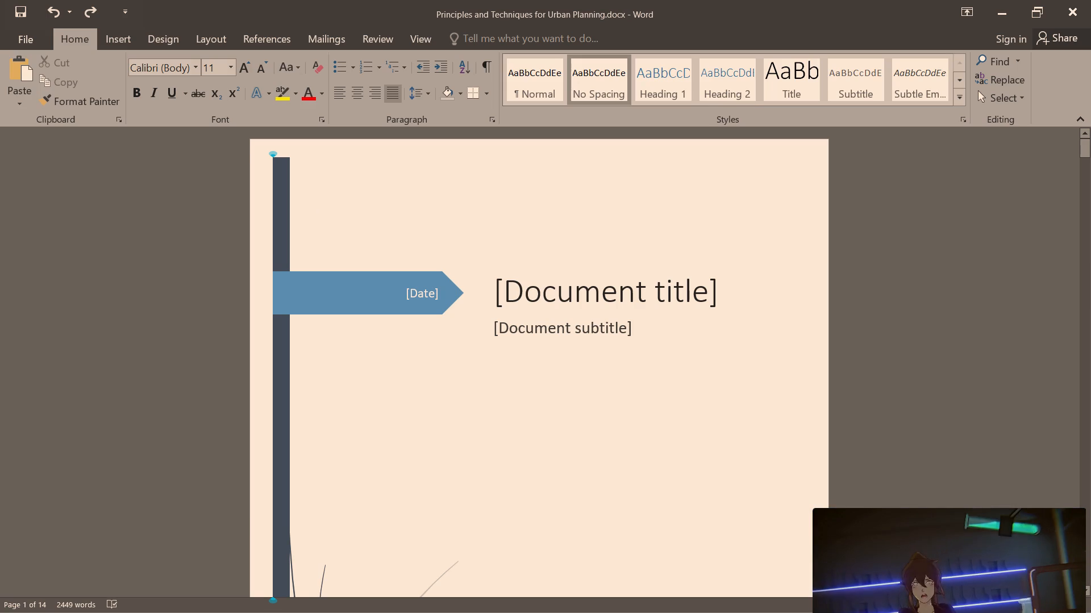
double_click(415, 161)
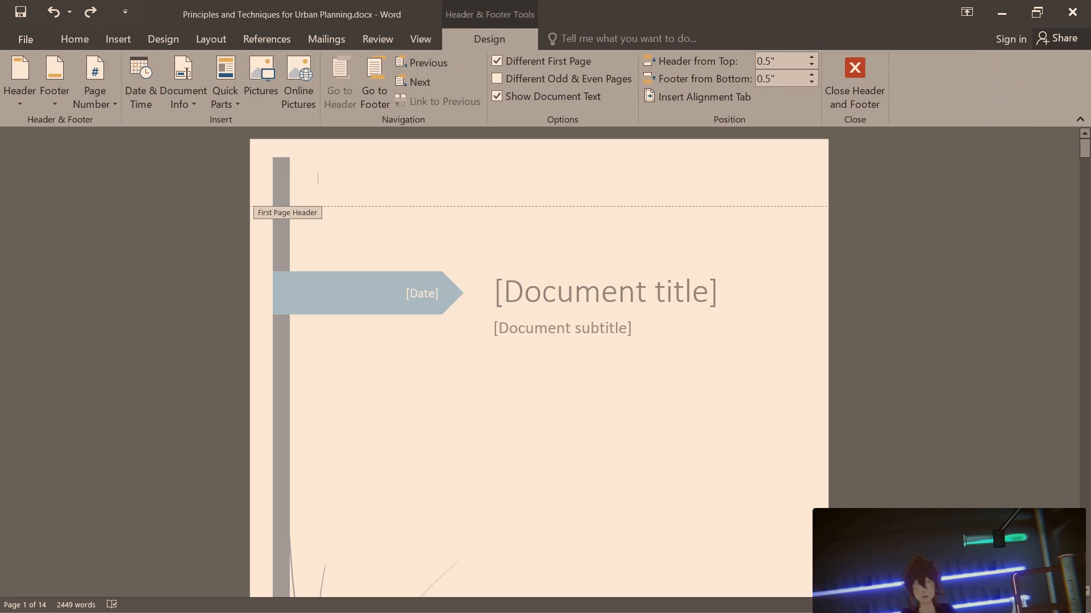
left_click(111, 40)
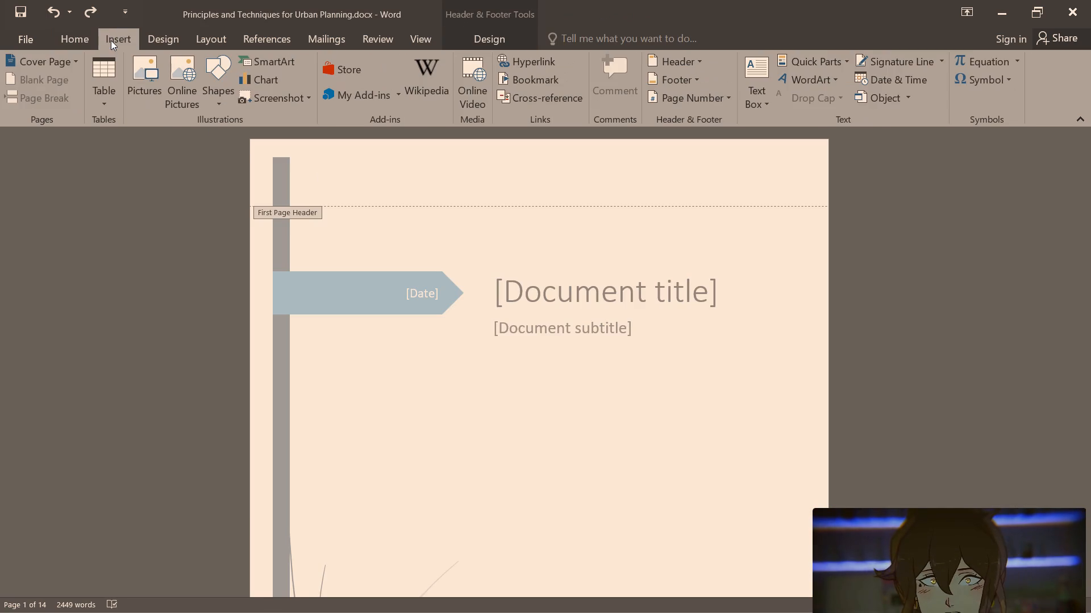
left_click(147, 91)
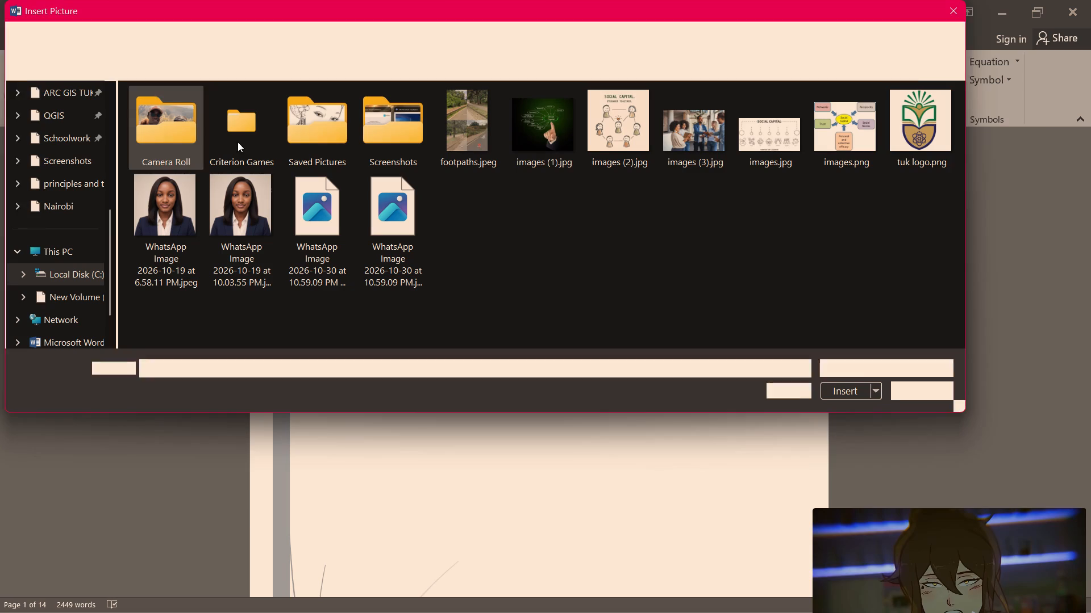
left_click(934, 140)
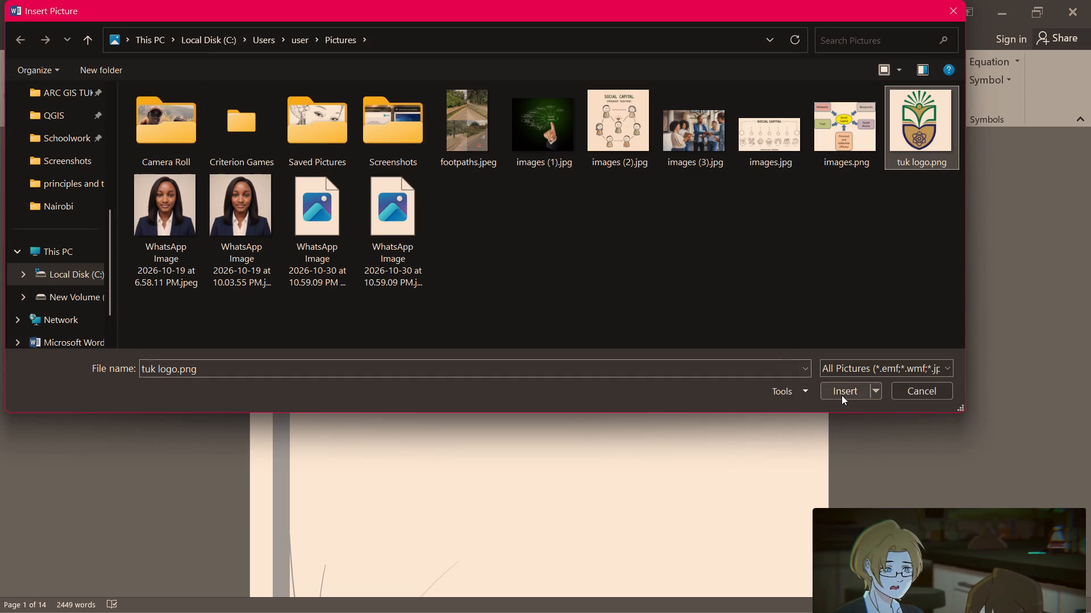
left_click(842, 390)
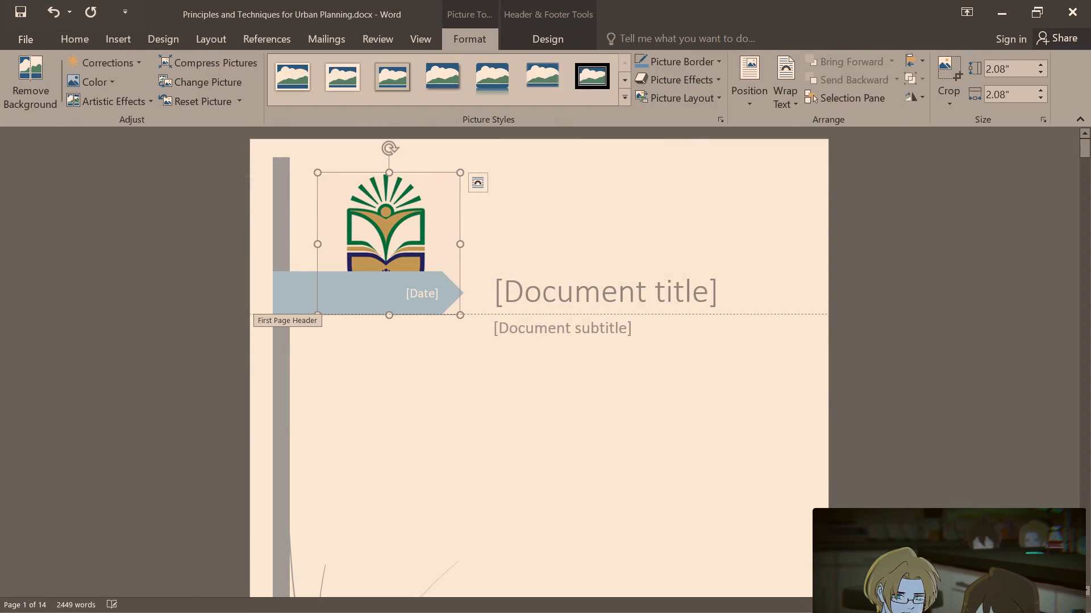
Try to move the header logo away from the date banner and open its layout and position options.
left_click_drag(394, 203, 453, 182)
left_click(473, 183)
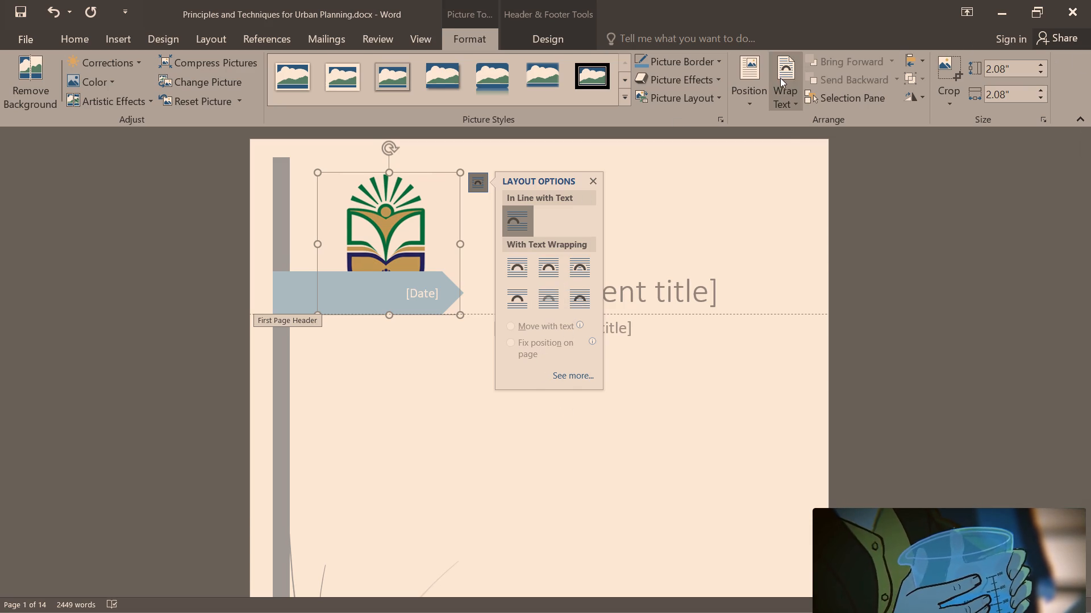
left_click(749, 101)
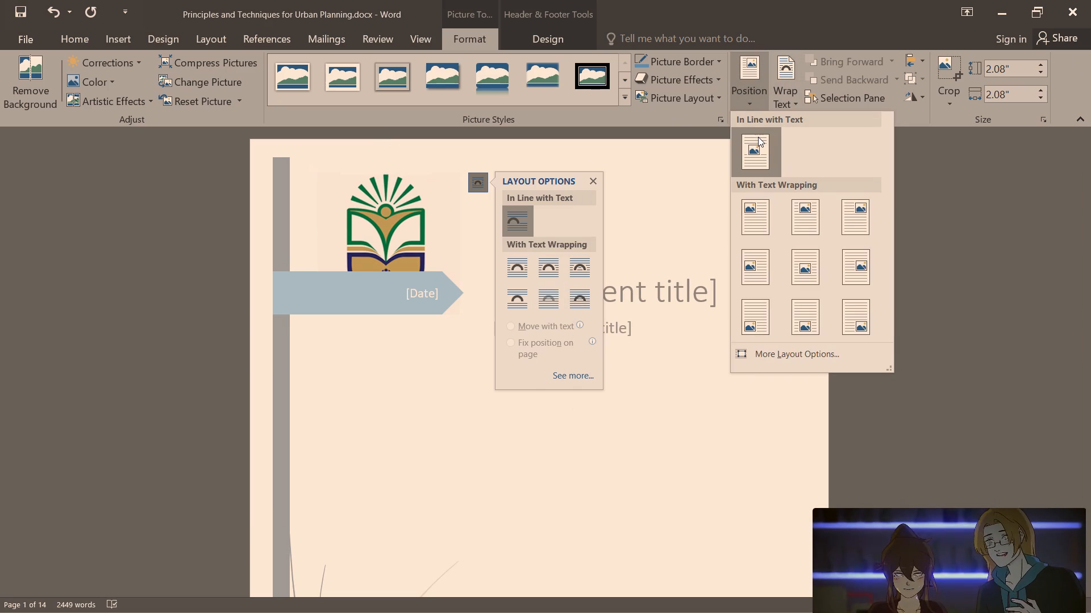